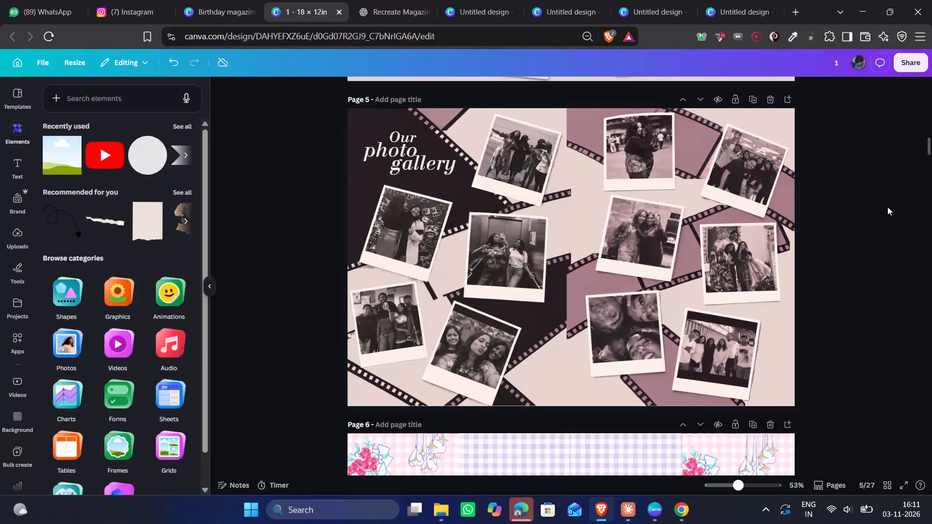
Connect the Toad One Bluetooth mouse and dismiss its connection notification.
{"action": "left_click", "coordinate": [773, 472]}
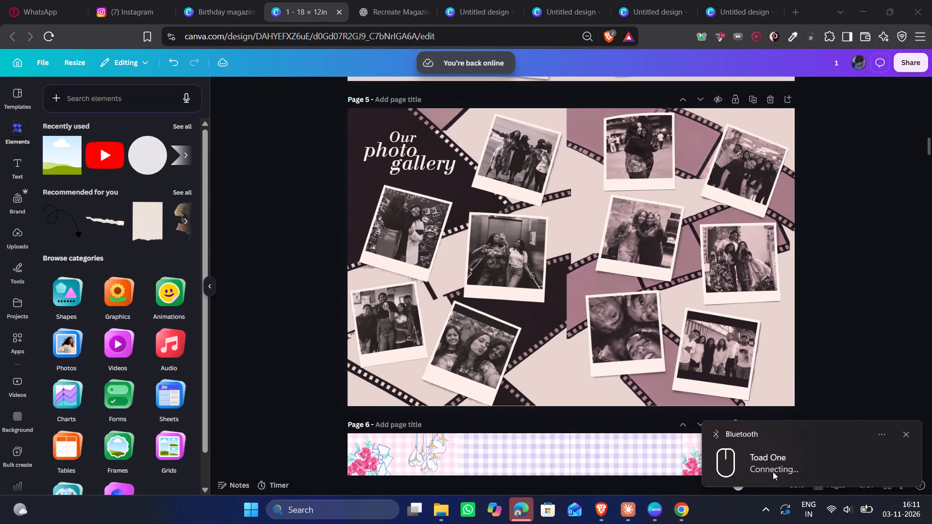
{"action": "scroll", "coordinate": [773, 472], "scroll_direction": "up", "scroll_amount": 4}
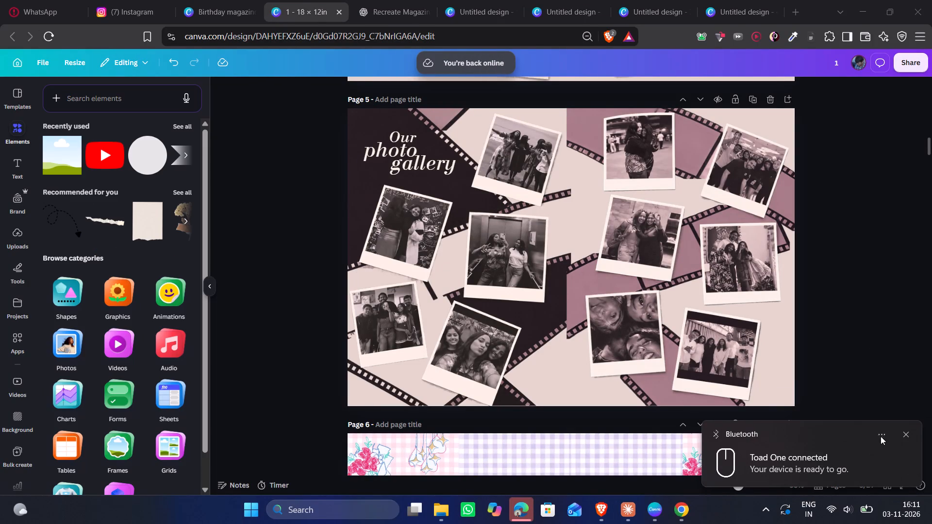
{"action": "left_click", "coordinate": [873, 278]}
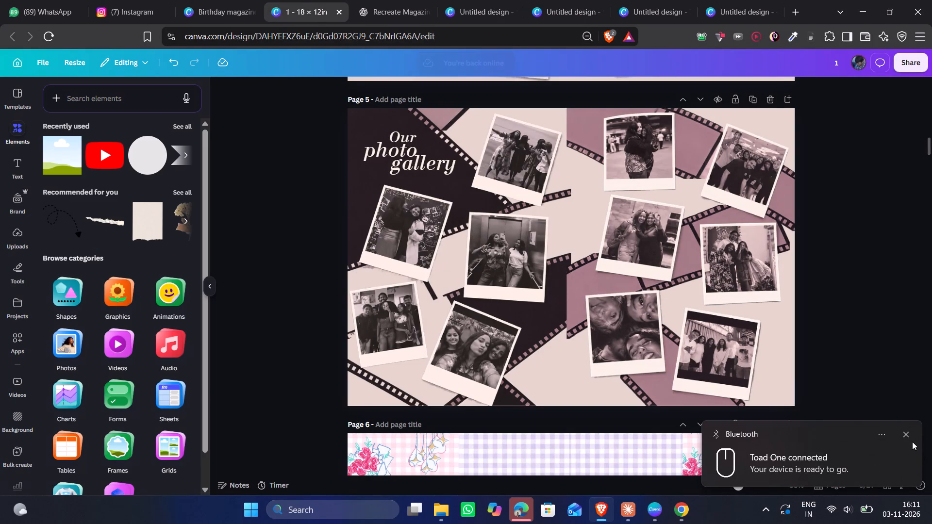
{"action": "left_click", "coordinate": [907, 432]}
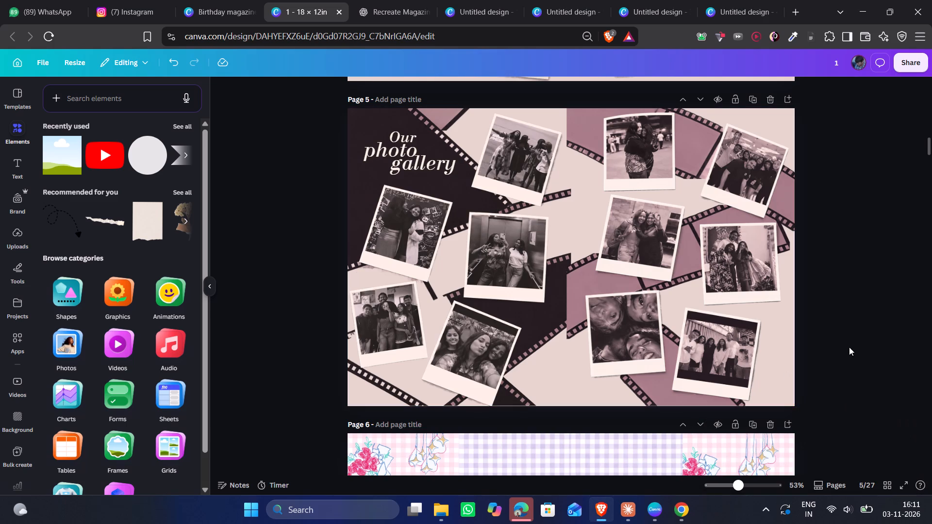
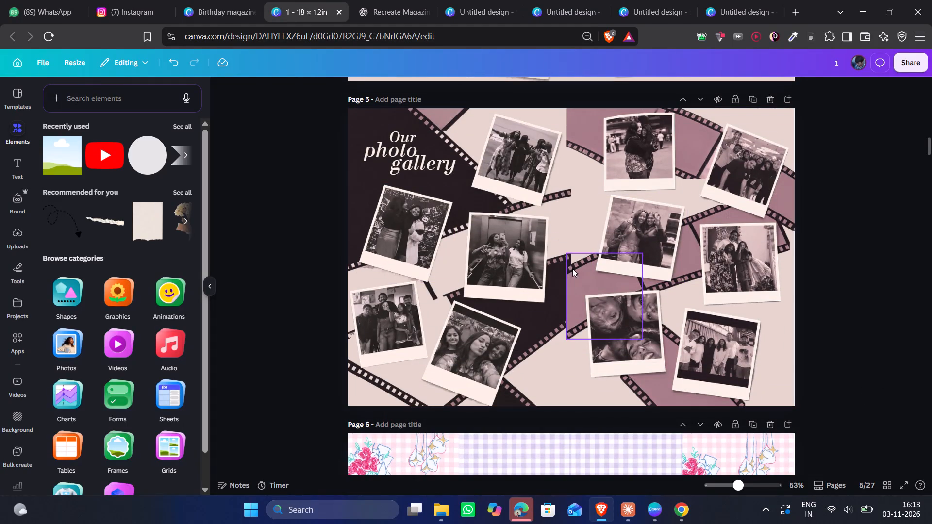
On page 5, shift the two mauve filmstrip pieces in the middle of the spread's right half slightly right.
{"action": "left_click", "coordinate": [585, 268]}
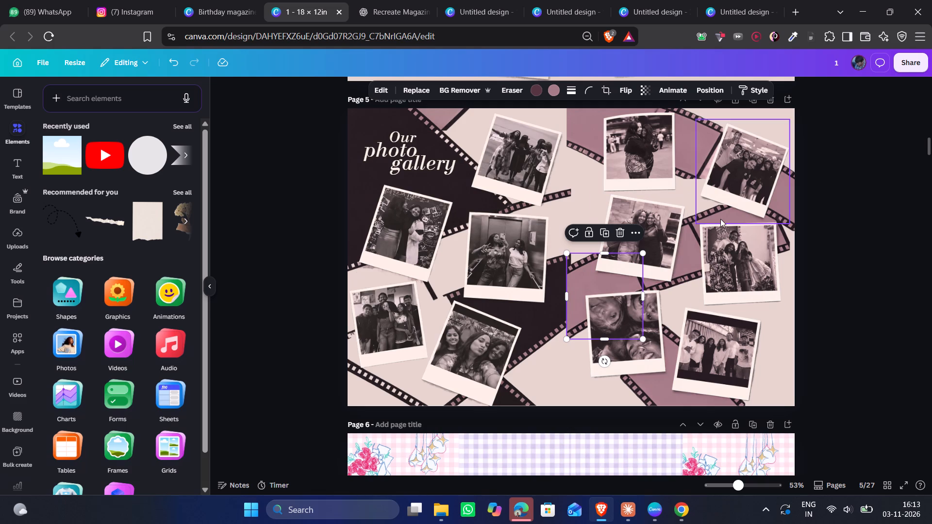
{"action": "left_click", "coordinate": [695, 215], "text": "shift"}
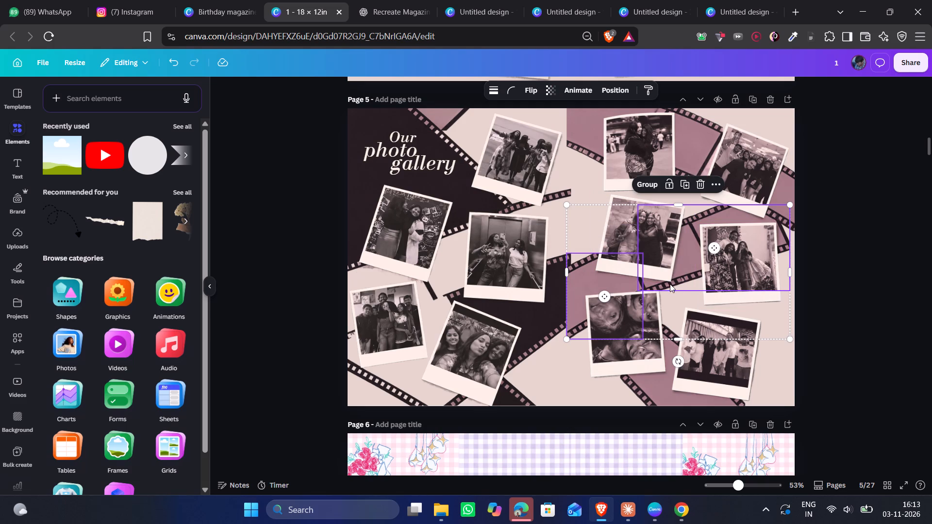
{"action": "left_click_drag", "start_coordinate": [691, 281], "coordinate": [701, 280]}
{"action": "left_click", "coordinate": [828, 210]}
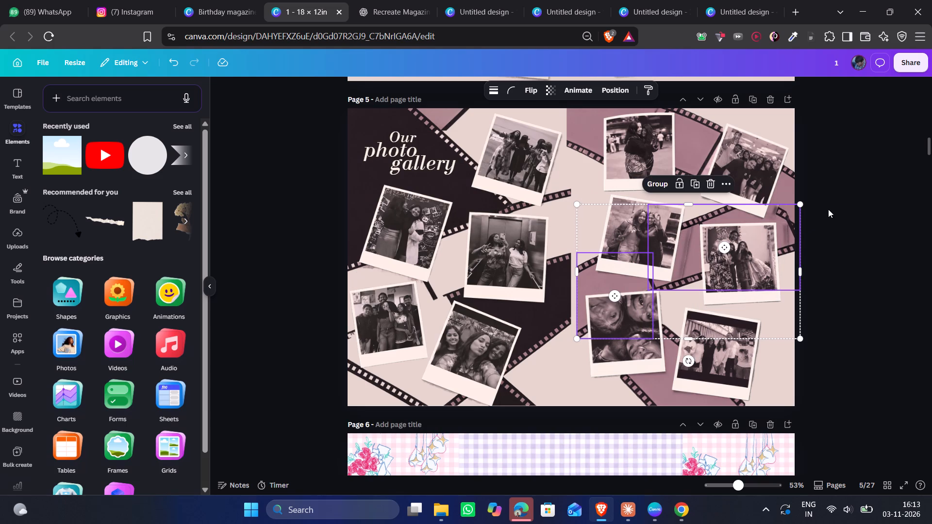
Shift the mauve filmstrip pieces at page 5's top and right edge slightly right and up.
{"action": "left_click", "coordinate": [793, 181]}
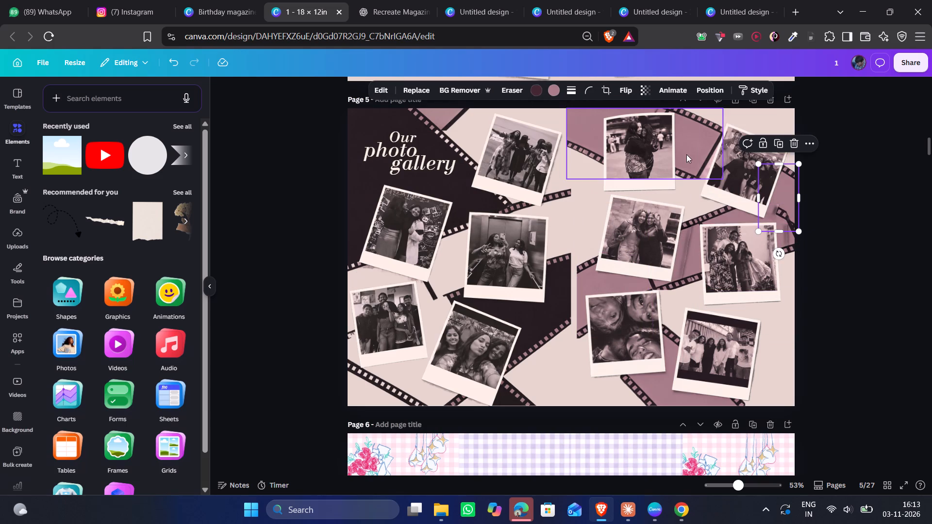
{"action": "left_click", "coordinate": [685, 143], "text": "shift"}
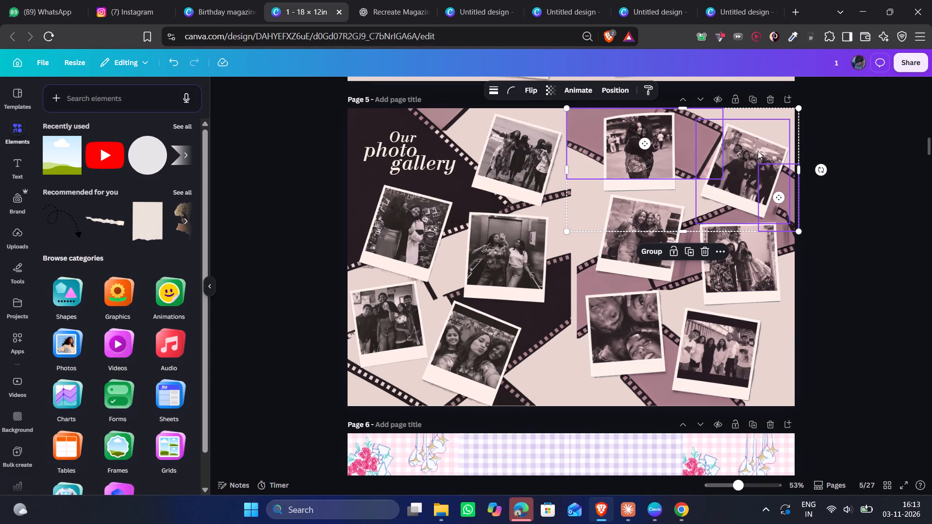
{"action": "left_click_drag", "start_coordinate": [690, 136], "coordinate": [693, 136]}
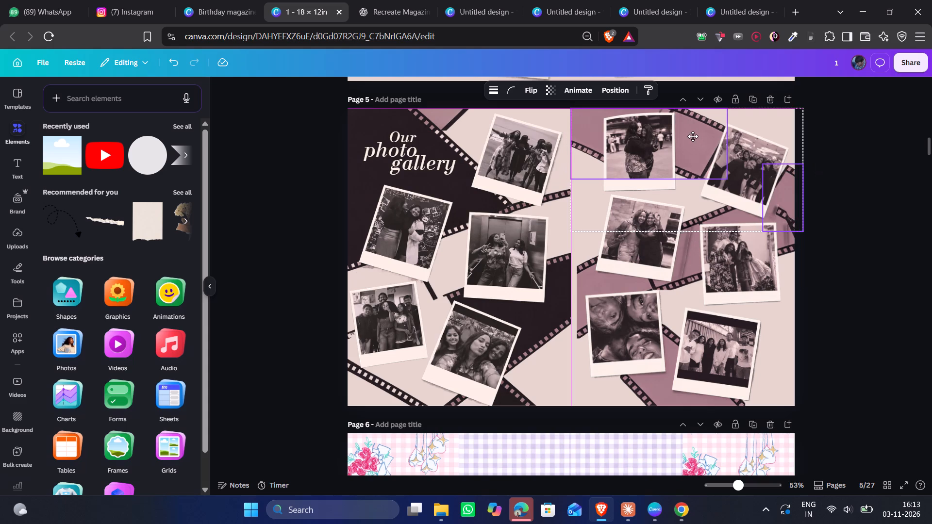
{"action": "left_click_drag", "start_coordinate": [693, 136], "coordinate": [691, 128]}
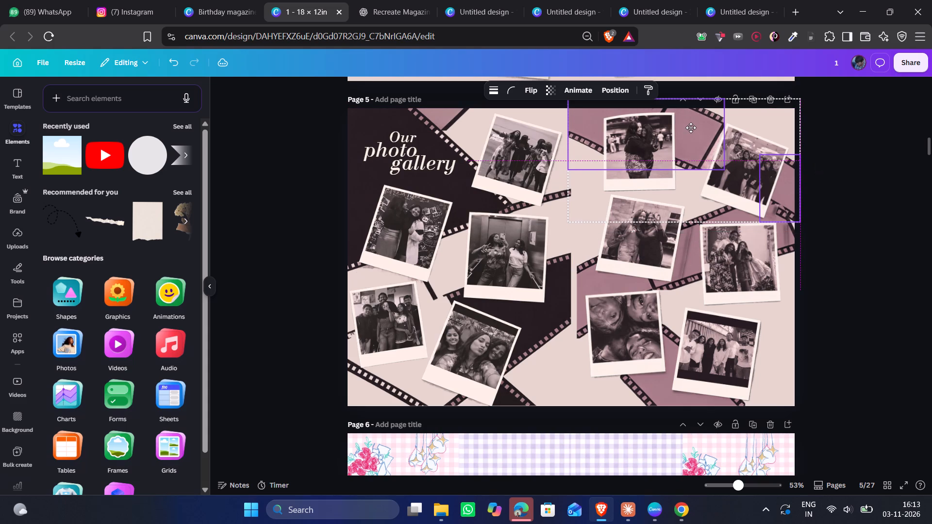
{"action": "left_click_drag", "start_coordinate": [691, 128], "coordinate": [692, 130]}
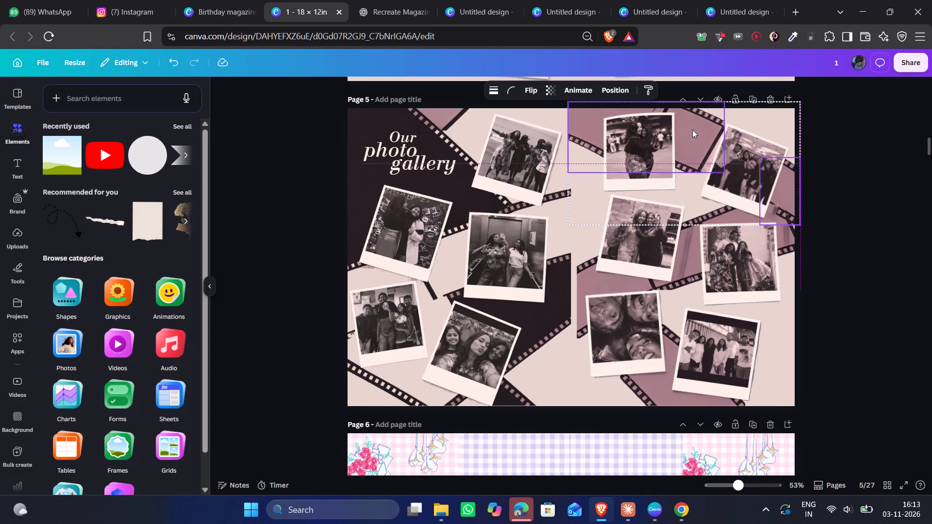
{"action": "key", "text": "ctrl+bracketright"}
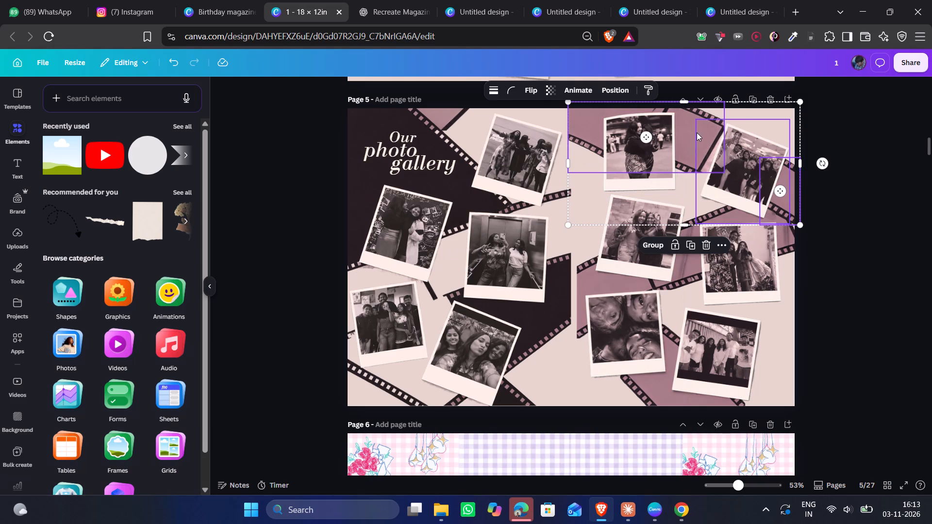
{"action": "left_click", "coordinate": [697, 132]}
{"action": "left_click", "coordinate": [843, 178]}
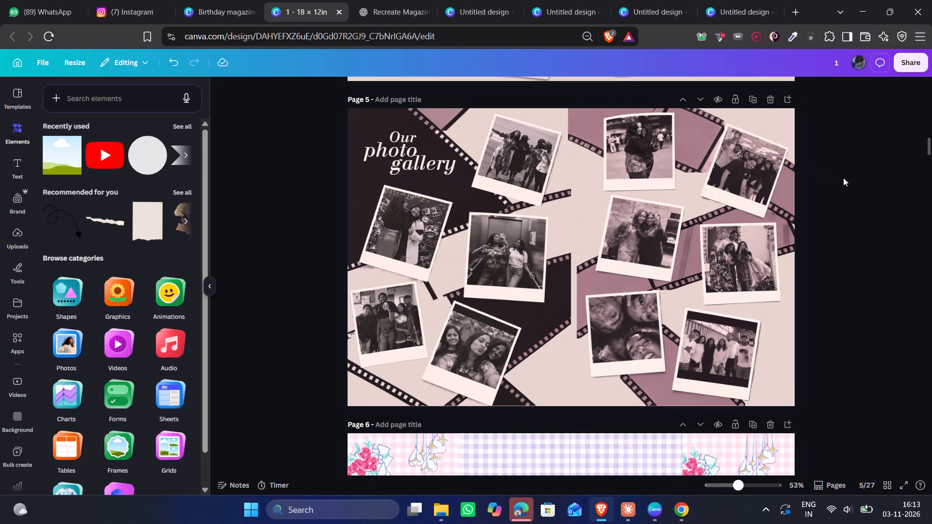
{"action": "left_click", "coordinate": [844, 177]}
Nudge the filmstrip piece at the bottom of page 5 up slightly and enlarge it a little from its lower corner.
{"action": "left_click", "coordinate": [658, 393]}
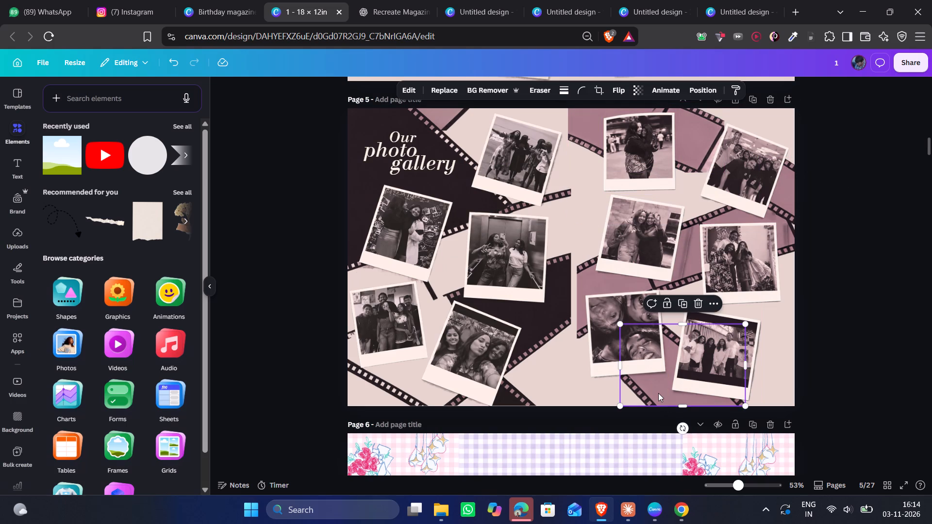
{"action": "left_click", "coordinate": [658, 393]}
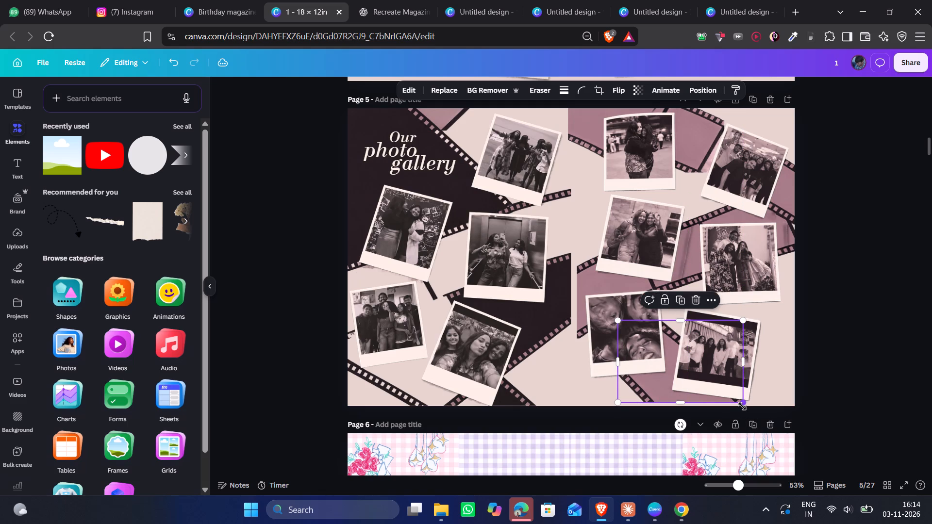
{"action": "left_click_drag", "start_coordinate": [742, 406], "coordinate": [750, 406]}
{"action": "left_click", "coordinate": [884, 329]}
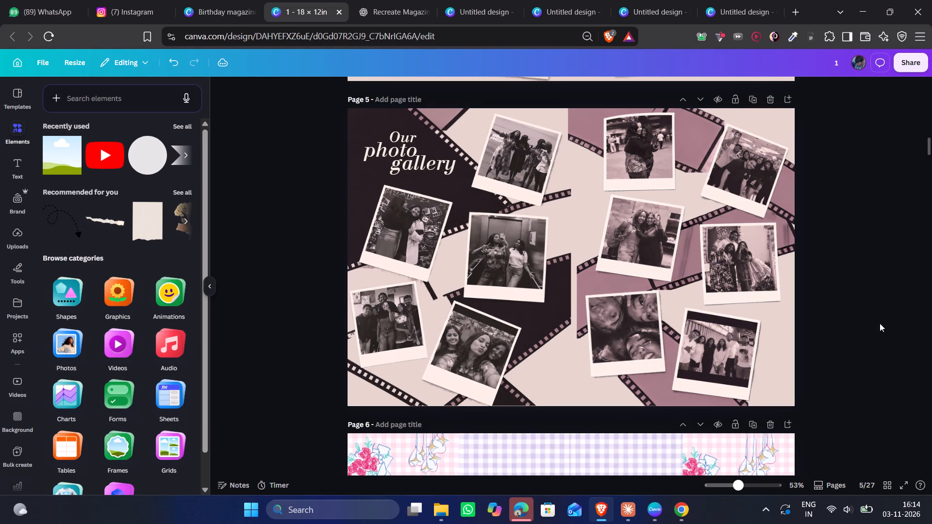
{"action": "left_click", "coordinate": [880, 323]}
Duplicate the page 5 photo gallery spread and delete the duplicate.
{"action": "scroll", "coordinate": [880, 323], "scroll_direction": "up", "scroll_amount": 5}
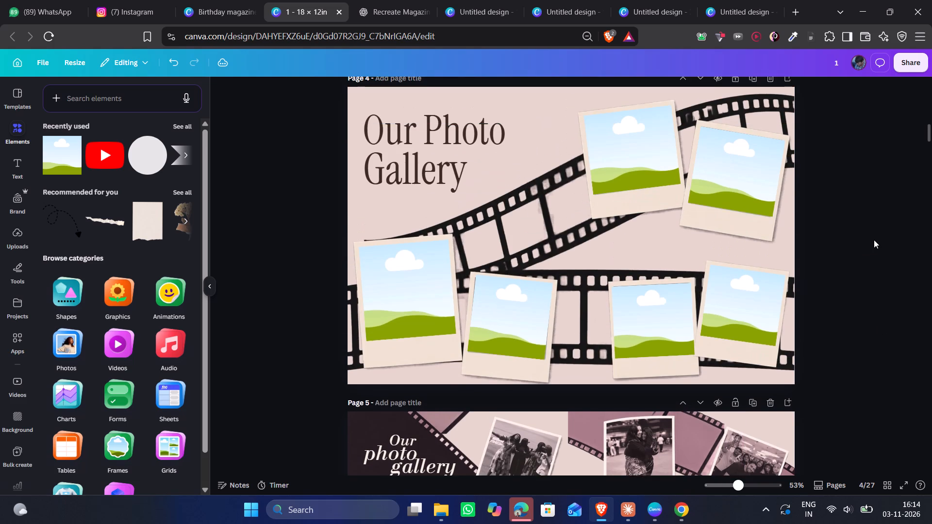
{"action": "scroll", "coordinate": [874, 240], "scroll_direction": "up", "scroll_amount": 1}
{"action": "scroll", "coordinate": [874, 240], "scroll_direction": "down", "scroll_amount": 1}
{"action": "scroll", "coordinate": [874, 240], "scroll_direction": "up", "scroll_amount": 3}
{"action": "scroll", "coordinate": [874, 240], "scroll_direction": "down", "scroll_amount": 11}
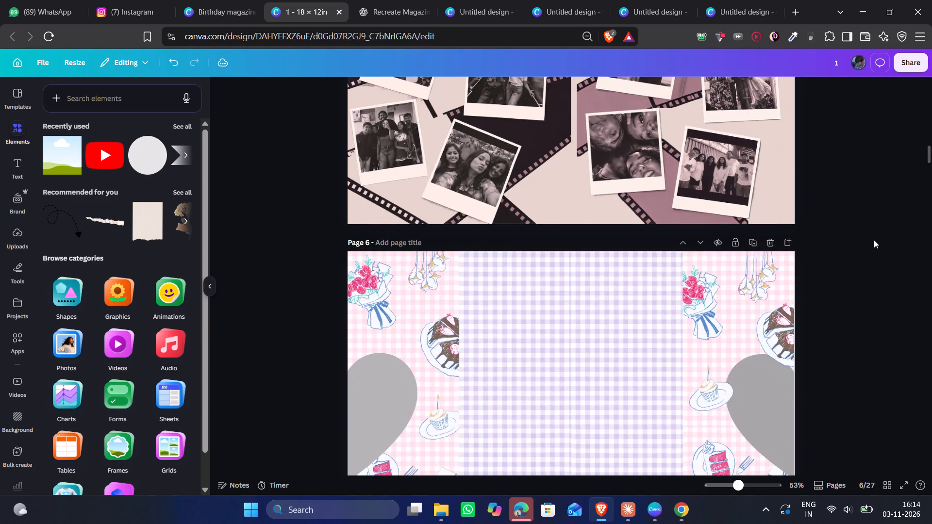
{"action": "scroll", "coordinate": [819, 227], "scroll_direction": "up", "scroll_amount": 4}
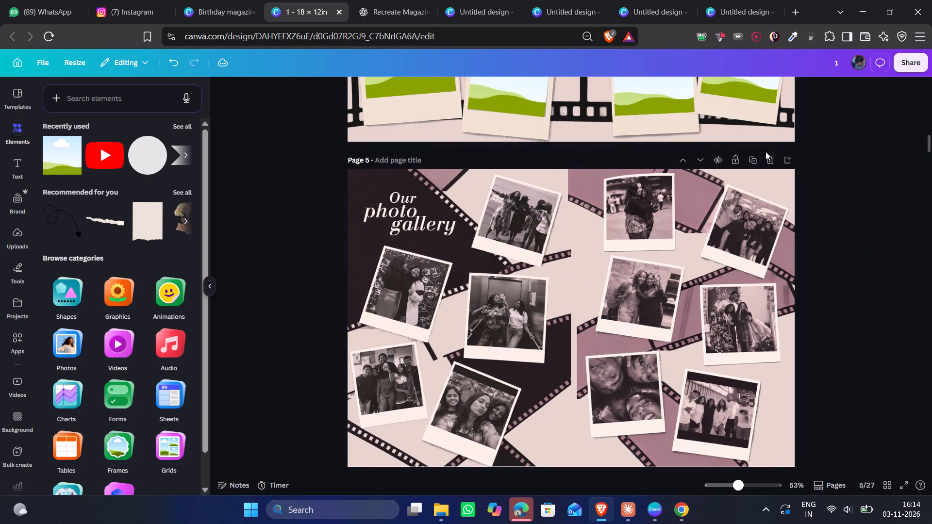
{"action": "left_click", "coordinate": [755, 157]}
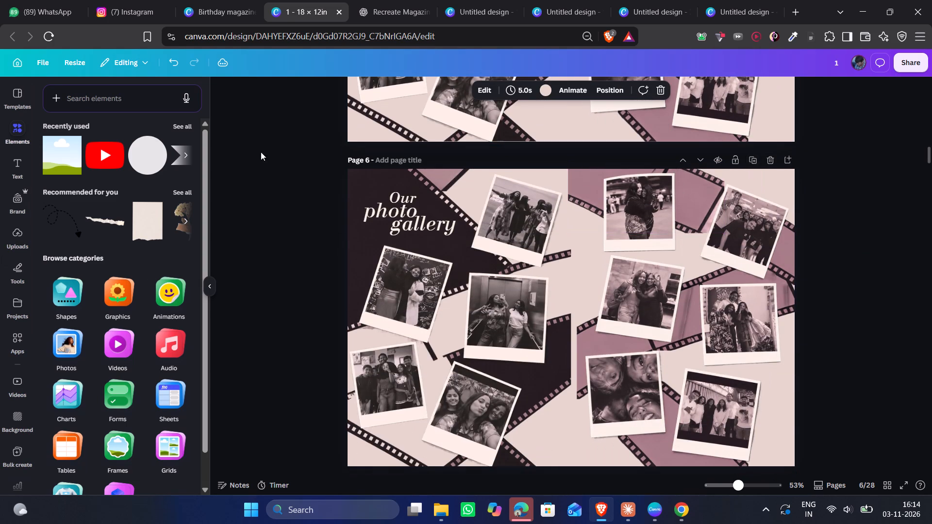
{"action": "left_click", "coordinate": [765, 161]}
On page 1, move the heading word "girl?" slightly down and right, away from "that".
{"action": "scroll", "coordinate": [921, 271], "scroll_direction": "up", "scroll_amount": 10}
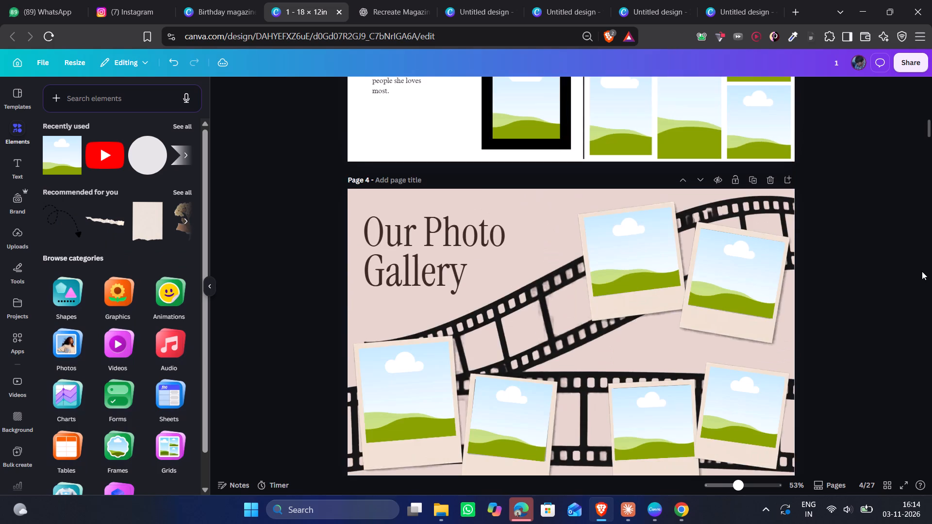
{"action": "scroll", "coordinate": [922, 271], "scroll_direction": "up", "scroll_amount": 8}
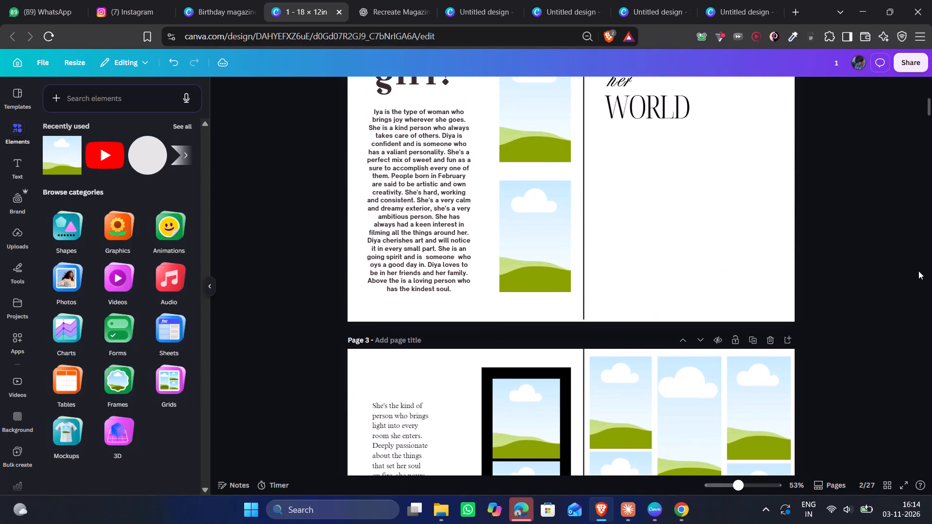
{"action": "scroll", "coordinate": [918, 271], "scroll_direction": "up", "scroll_amount": 7}
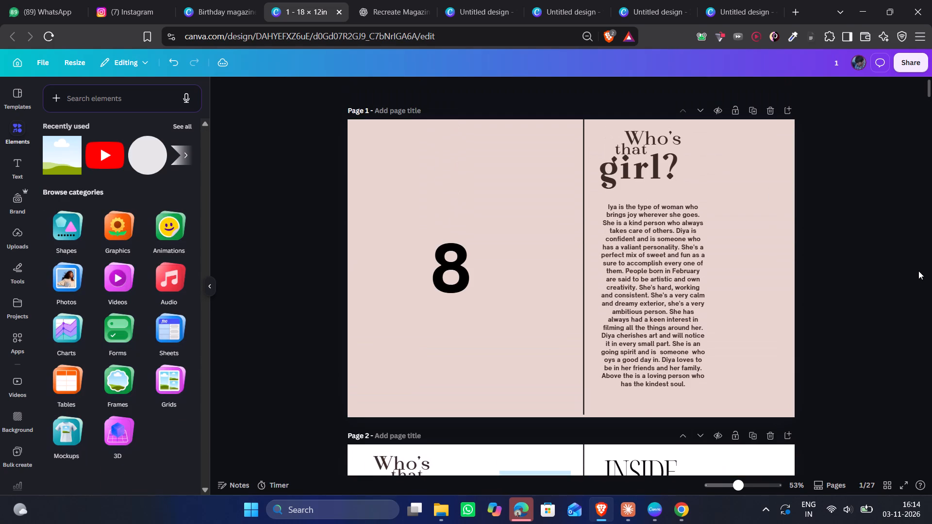
{"action": "left_click", "coordinate": [912, 261]}
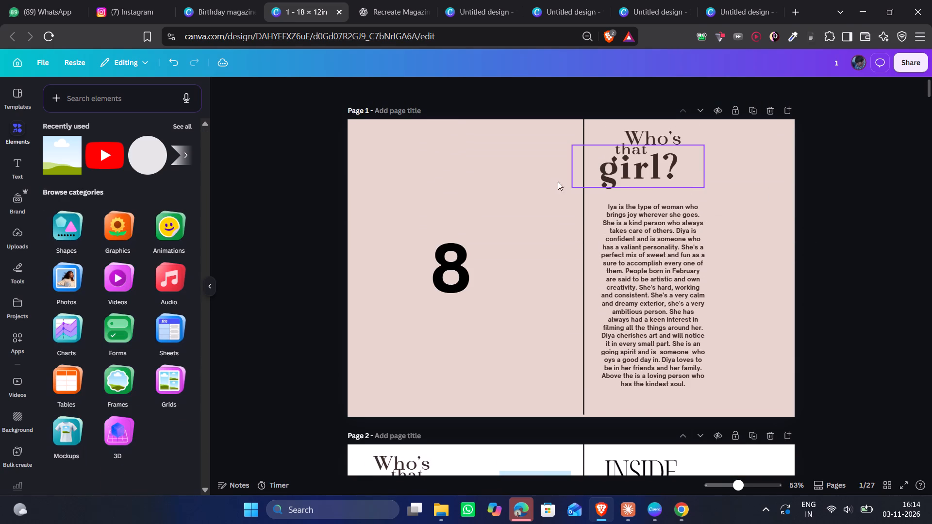
{"action": "left_click", "coordinate": [848, 150]}
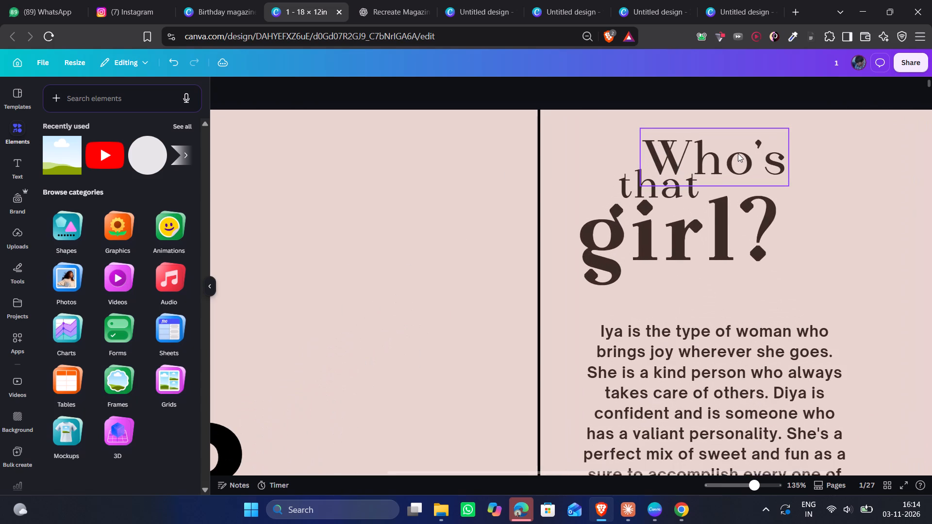
{"action": "left_click", "coordinate": [738, 153]}
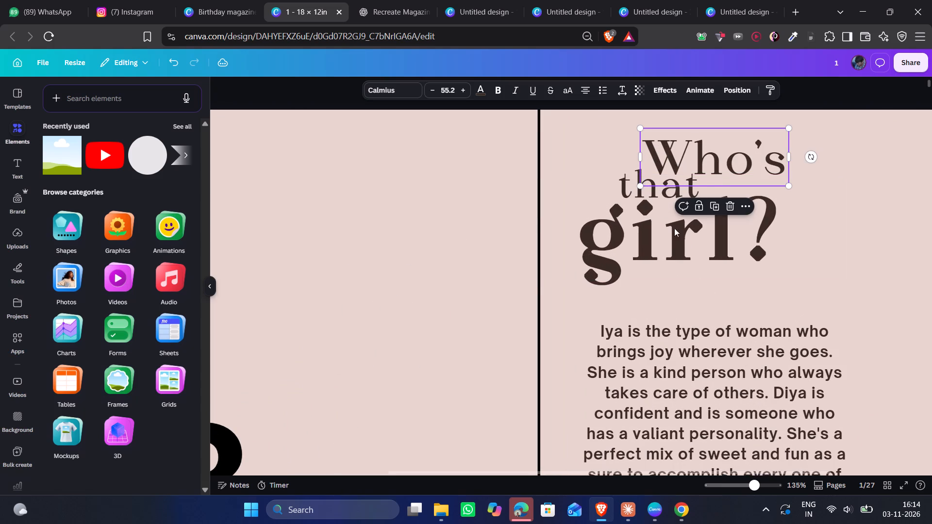
{"action": "left_click_drag", "start_coordinate": [682, 241], "coordinate": [694, 263]}
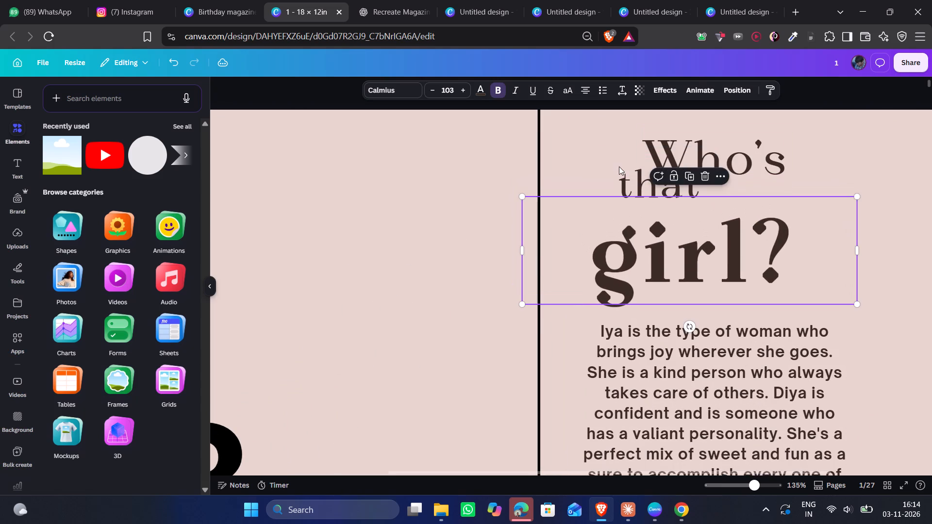
Spread the page 1 heading apart, moving "Who's" up and right and "girl?" down over the body paragraph.
{"action": "left_click", "coordinate": [619, 166]}
{"action": "left_click", "coordinate": [631, 182]}
{"action": "left_click", "coordinate": [595, 173]}
{"action": "left_click", "coordinate": [636, 180]}
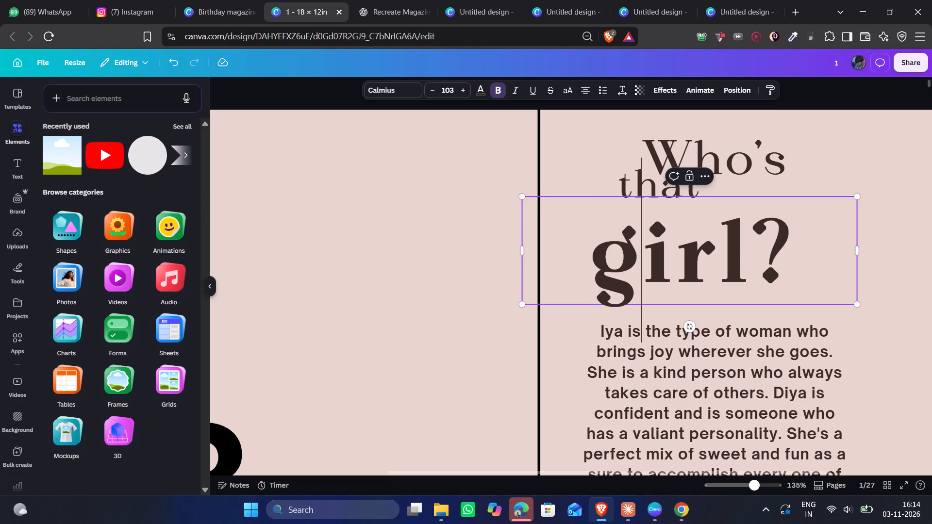
{"action": "left_click", "coordinate": [875, 171]}
{"action": "left_click", "coordinate": [713, 321]}
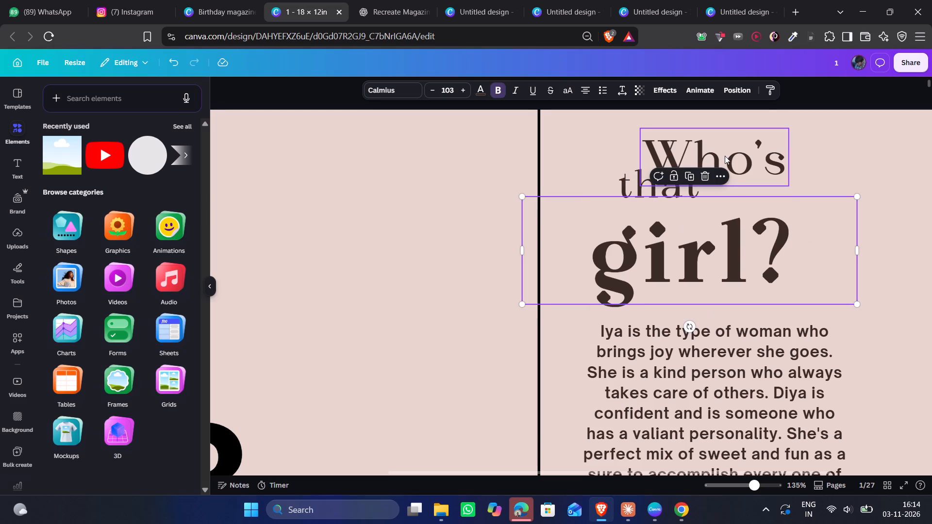
{"action": "left_click_drag", "start_coordinate": [725, 156], "coordinate": [758, 146]}
{"action": "left_click_drag", "start_coordinate": [713, 253], "coordinate": [731, 345]}
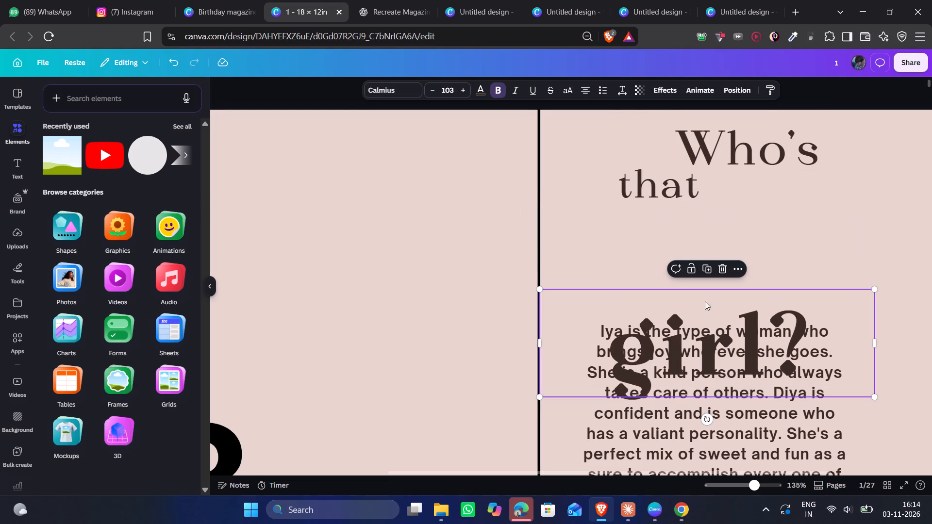
Move "Who's" to the upper left of page 1's right half, near the centre divider line.
{"action": "left_click", "coordinate": [645, 180]}
{"action": "left_click", "coordinate": [676, 181]}
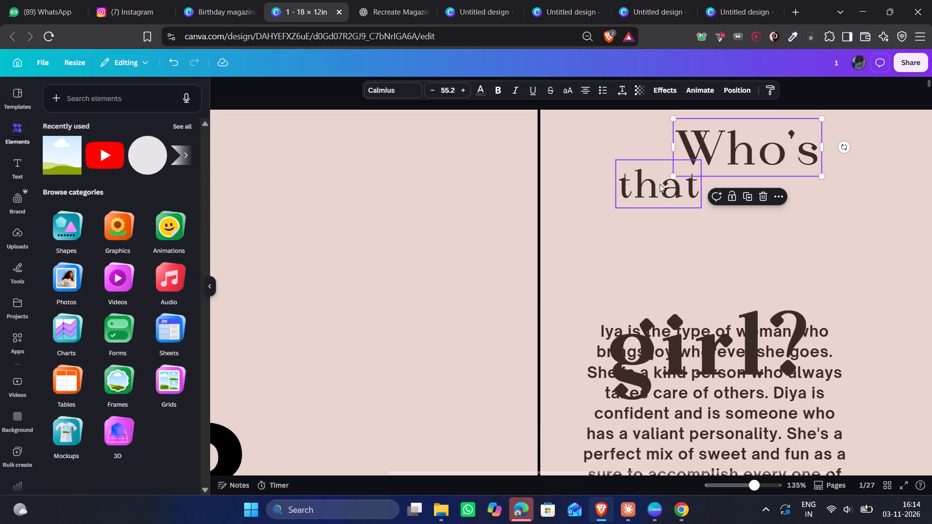
{"action": "left_click", "coordinate": [706, 258]}
{"action": "left_click_drag", "start_coordinate": [741, 132], "coordinate": [737, 133]}
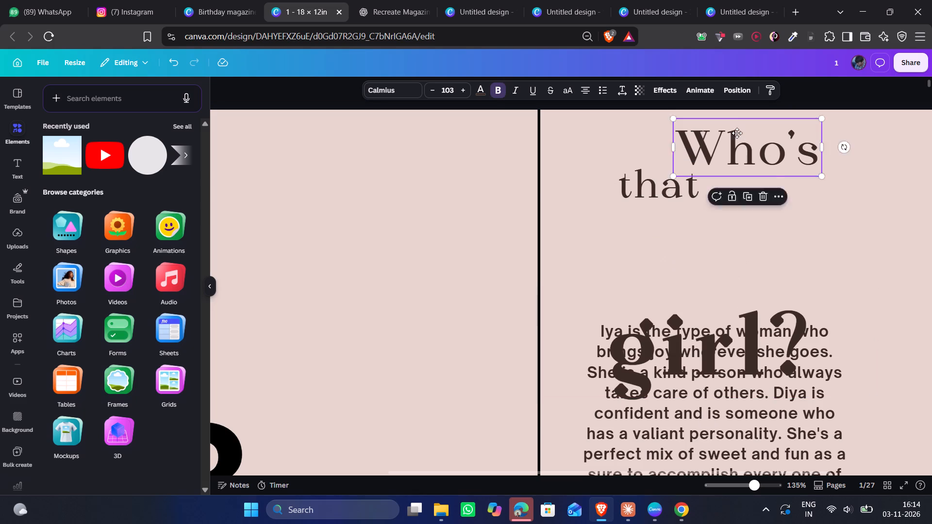
{"action": "left_click_drag", "start_coordinate": [737, 133], "coordinate": [625, 128]}
Place "that" just under "Who's" on page 1, aligned with its right edge.
{"action": "left_click", "coordinate": [678, 184]}
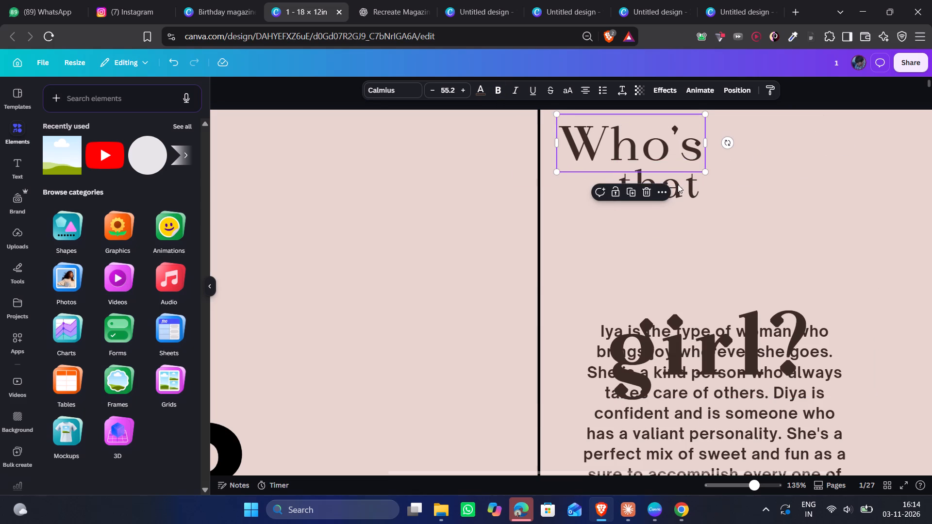
{"action": "left_click", "coordinate": [799, 183]}
{"action": "left_click", "coordinate": [690, 188]}
{"action": "left_click", "coordinate": [673, 210]}
{"action": "left_click_drag", "start_coordinate": [684, 191], "coordinate": [684, 186]}
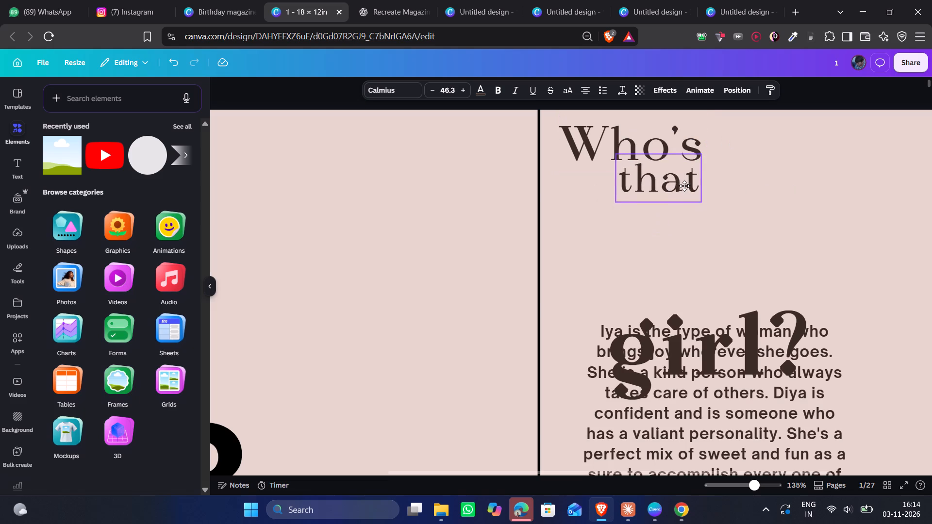
{"action": "left_click_drag", "start_coordinate": [684, 186], "coordinate": [687, 189]}
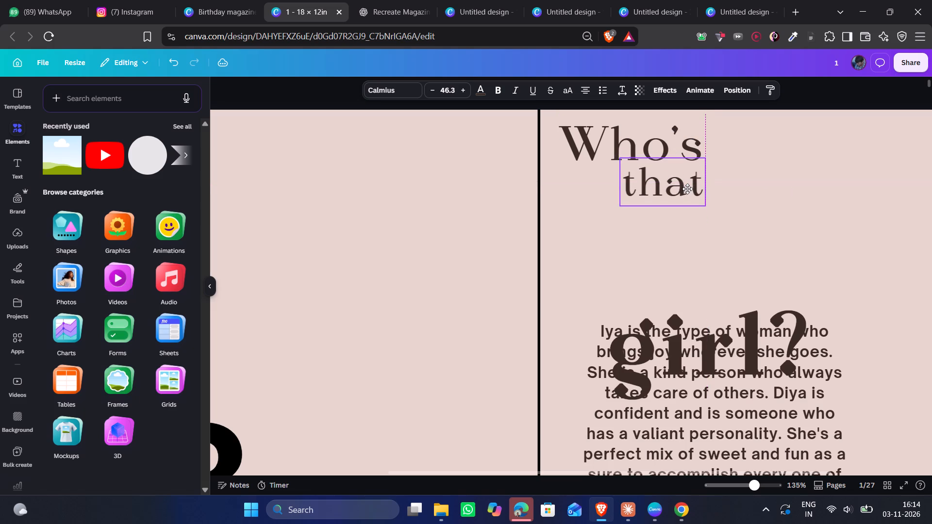
{"action": "left_click_drag", "start_coordinate": [687, 189], "coordinate": [687, 185]}
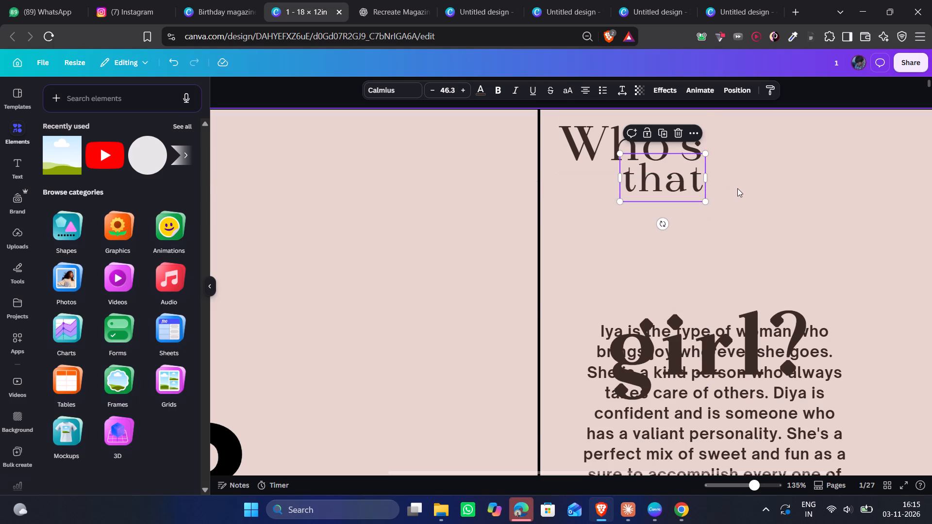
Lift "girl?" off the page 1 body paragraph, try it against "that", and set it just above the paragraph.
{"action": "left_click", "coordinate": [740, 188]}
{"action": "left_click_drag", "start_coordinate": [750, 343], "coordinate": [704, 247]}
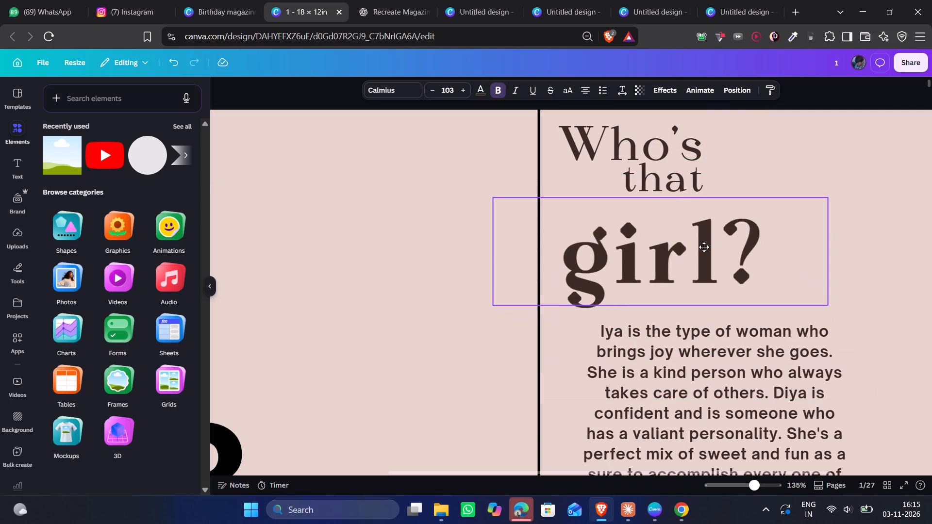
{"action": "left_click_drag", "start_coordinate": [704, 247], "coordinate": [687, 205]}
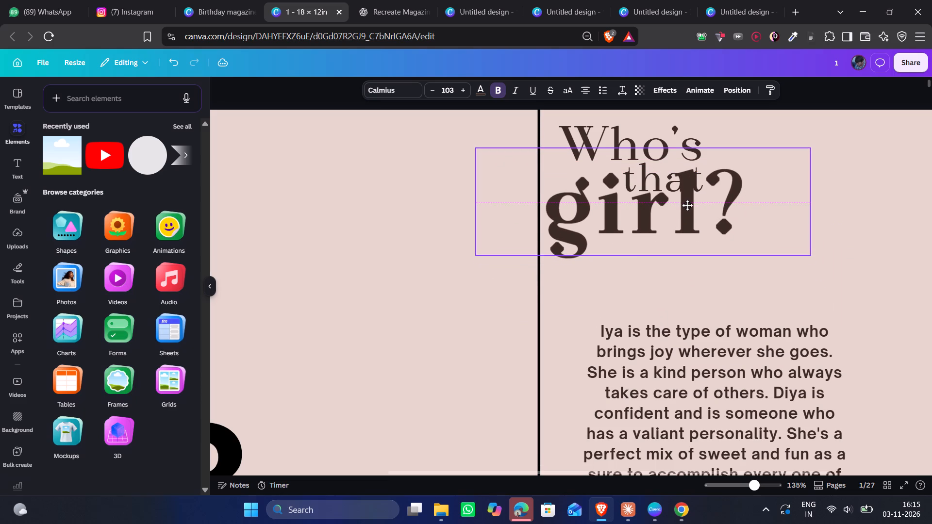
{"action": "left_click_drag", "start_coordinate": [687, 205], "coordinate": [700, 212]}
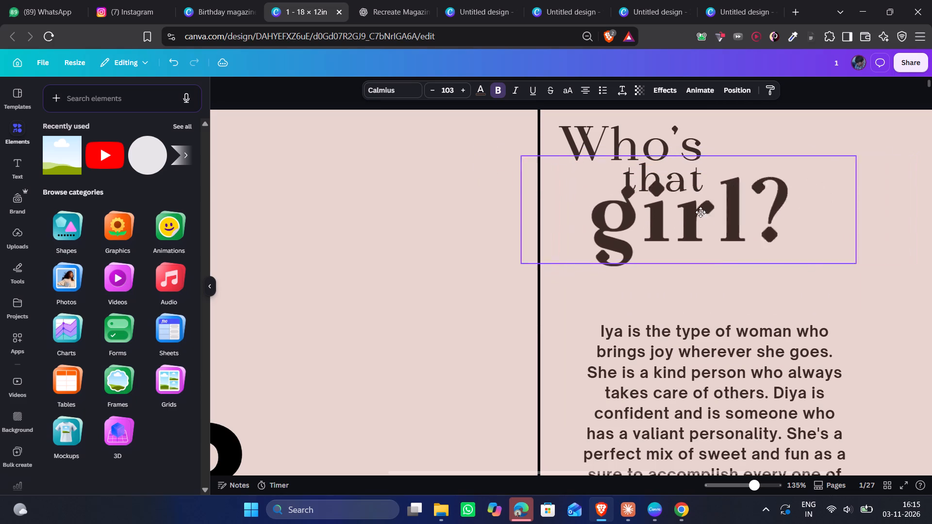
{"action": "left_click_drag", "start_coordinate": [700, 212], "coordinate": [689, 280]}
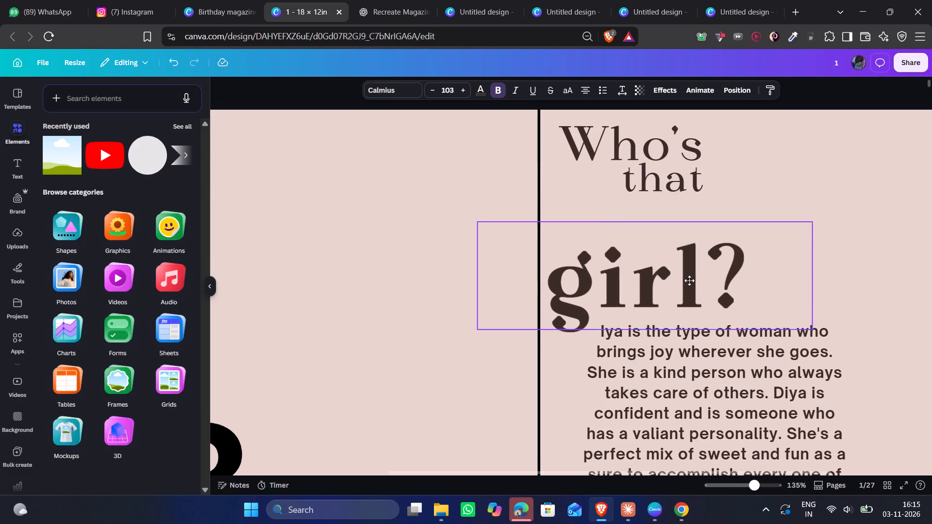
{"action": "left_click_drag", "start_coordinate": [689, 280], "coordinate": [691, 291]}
Shift "that" left and slightly up on page 1, tucking it centrally beneath "Who's".
{"action": "left_click", "coordinate": [661, 175]}
{"action": "left_click", "coordinate": [684, 188]}
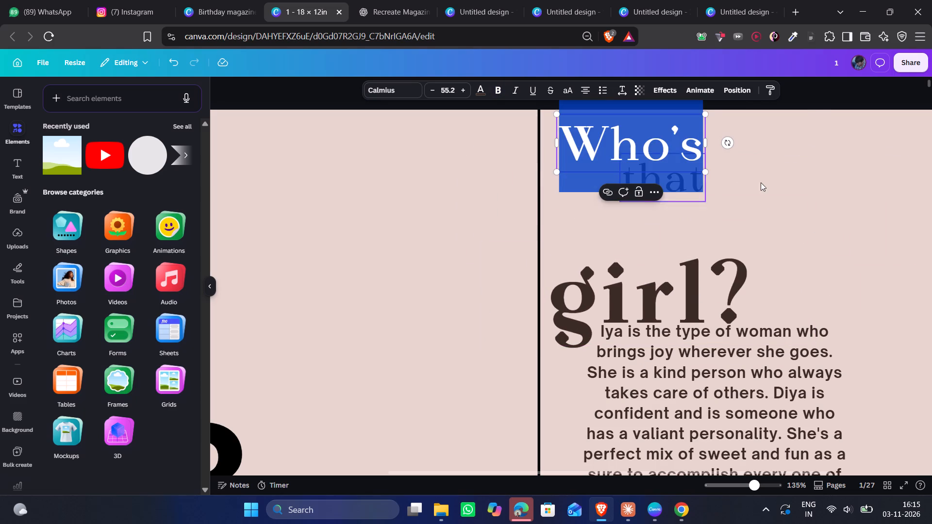
{"action": "left_click", "coordinate": [762, 182]}
{"action": "left_click", "coordinate": [701, 196]}
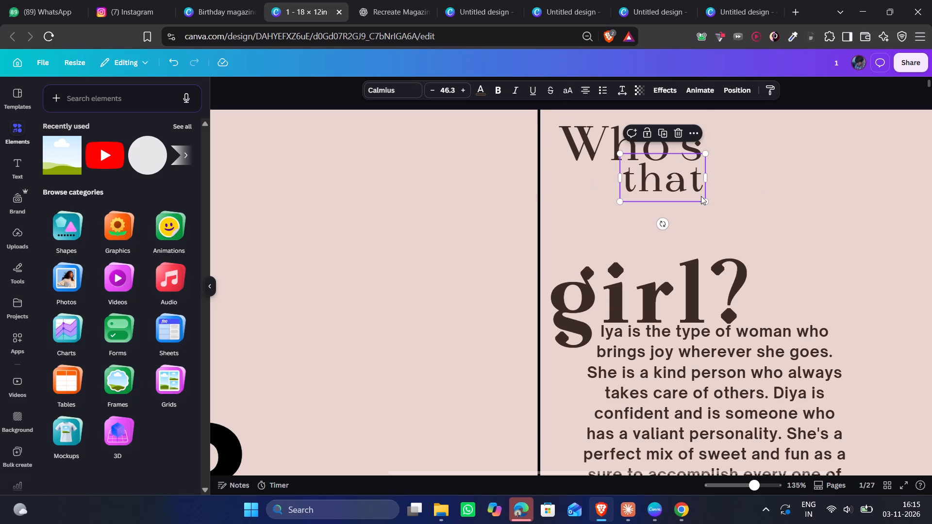
{"action": "key", "text": "shift+Up"}
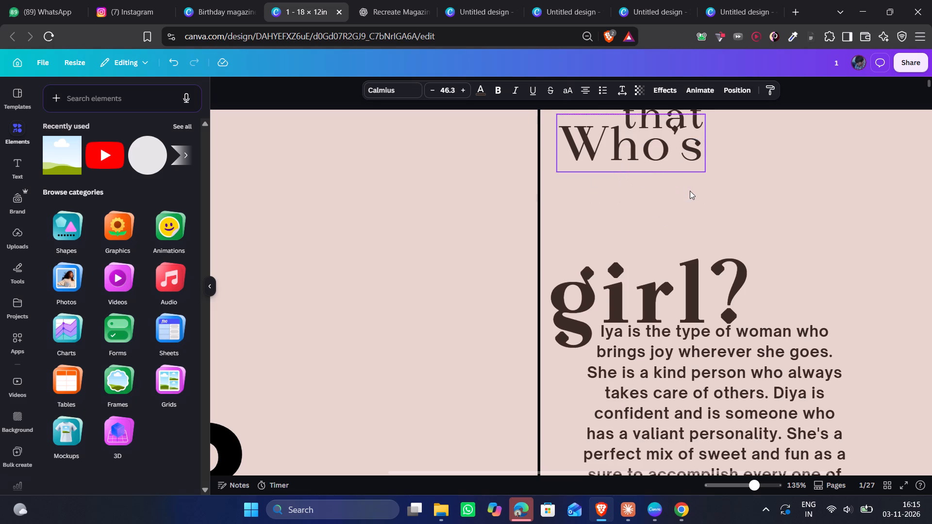
{"action": "key", "text": "shift+Down"}
{"action": "left_click_drag", "start_coordinate": [686, 190], "coordinate": [653, 190]}
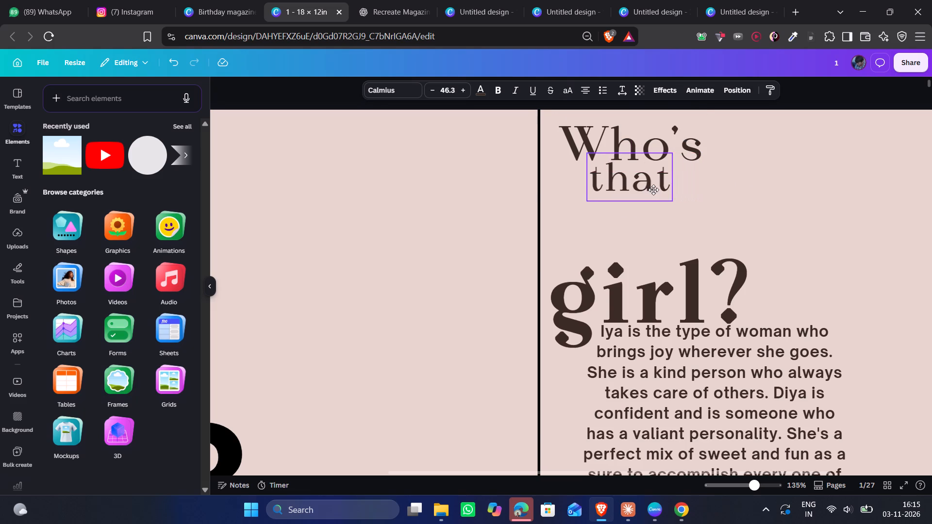
{"action": "left_click_drag", "start_coordinate": [653, 190], "coordinate": [648, 187]}
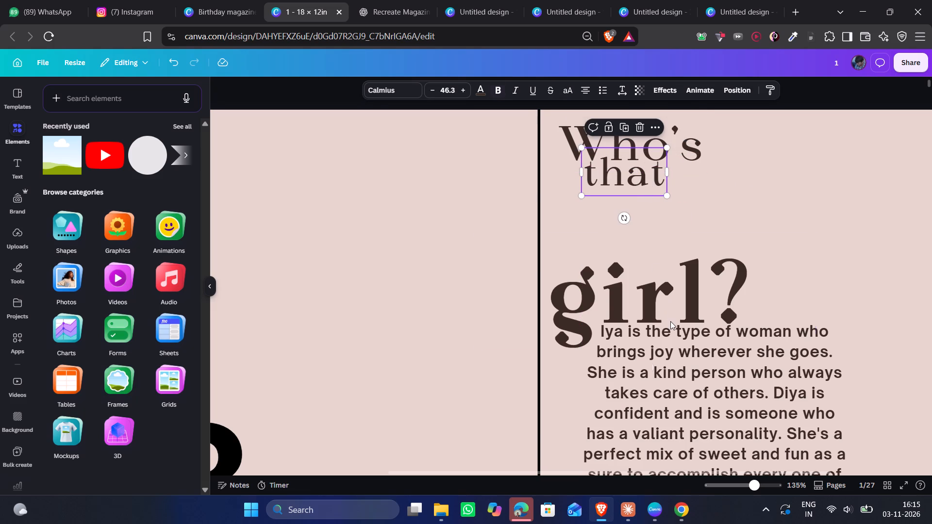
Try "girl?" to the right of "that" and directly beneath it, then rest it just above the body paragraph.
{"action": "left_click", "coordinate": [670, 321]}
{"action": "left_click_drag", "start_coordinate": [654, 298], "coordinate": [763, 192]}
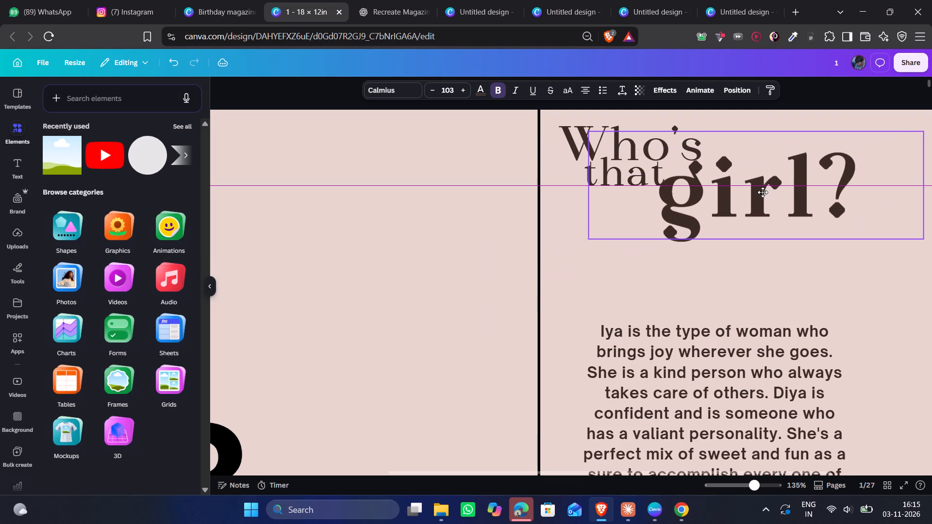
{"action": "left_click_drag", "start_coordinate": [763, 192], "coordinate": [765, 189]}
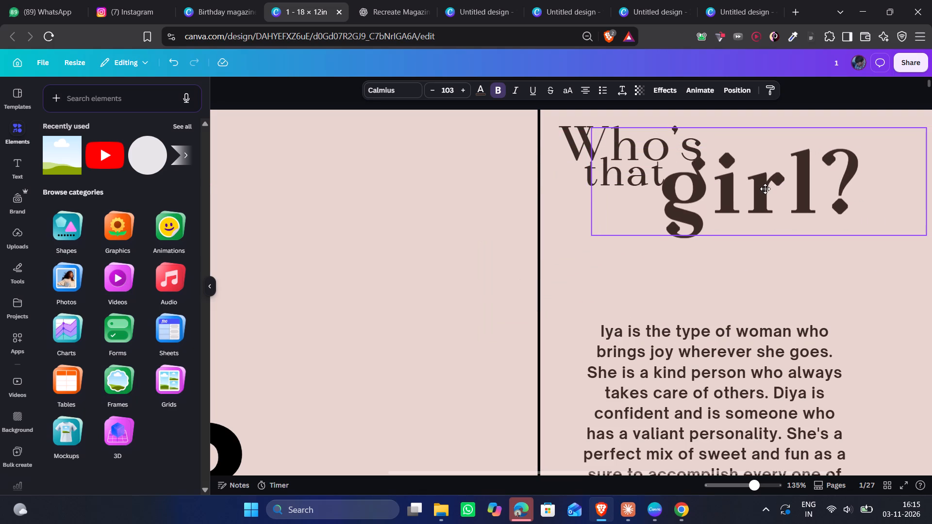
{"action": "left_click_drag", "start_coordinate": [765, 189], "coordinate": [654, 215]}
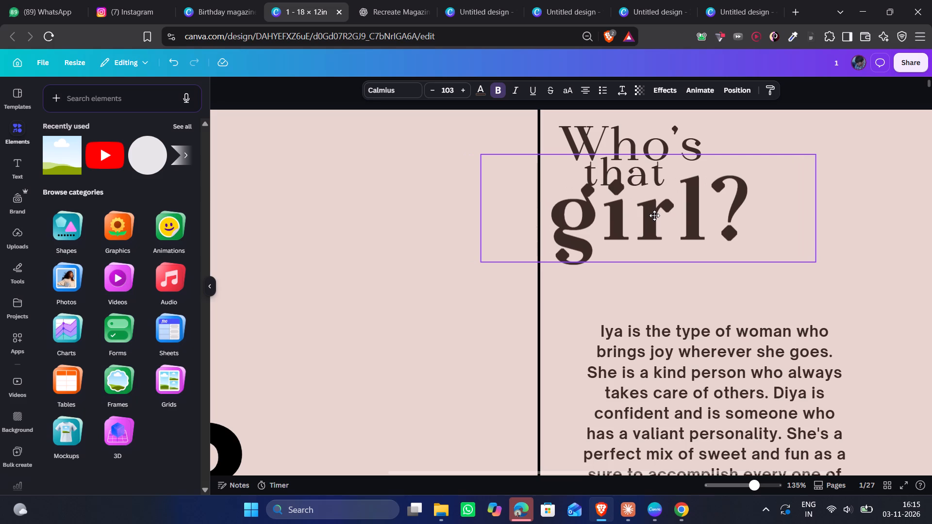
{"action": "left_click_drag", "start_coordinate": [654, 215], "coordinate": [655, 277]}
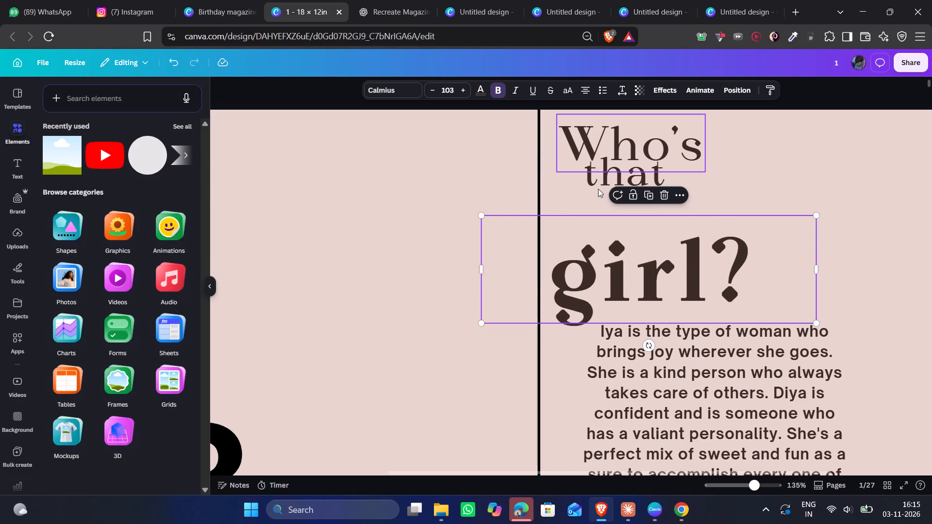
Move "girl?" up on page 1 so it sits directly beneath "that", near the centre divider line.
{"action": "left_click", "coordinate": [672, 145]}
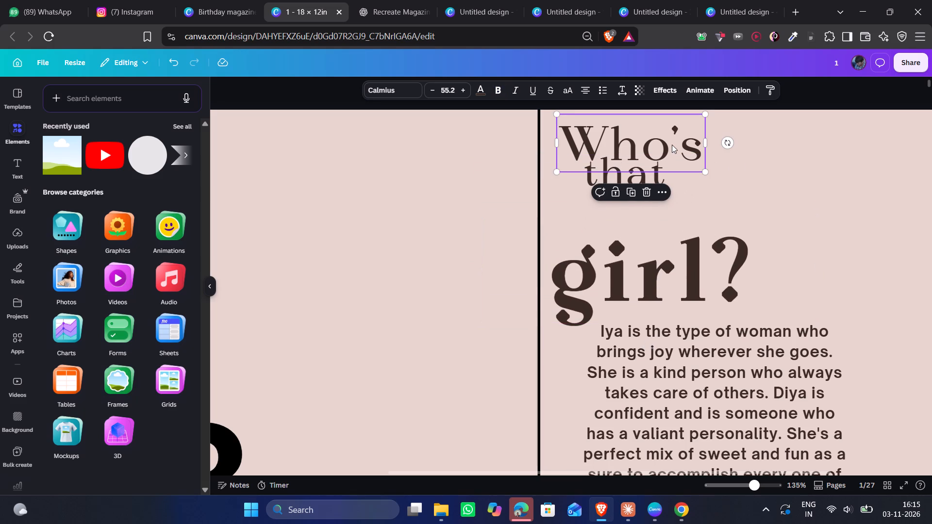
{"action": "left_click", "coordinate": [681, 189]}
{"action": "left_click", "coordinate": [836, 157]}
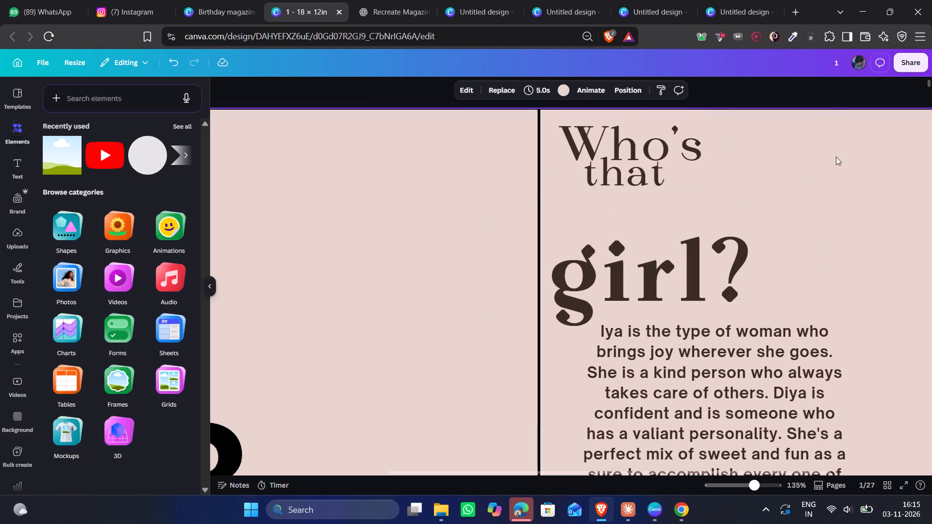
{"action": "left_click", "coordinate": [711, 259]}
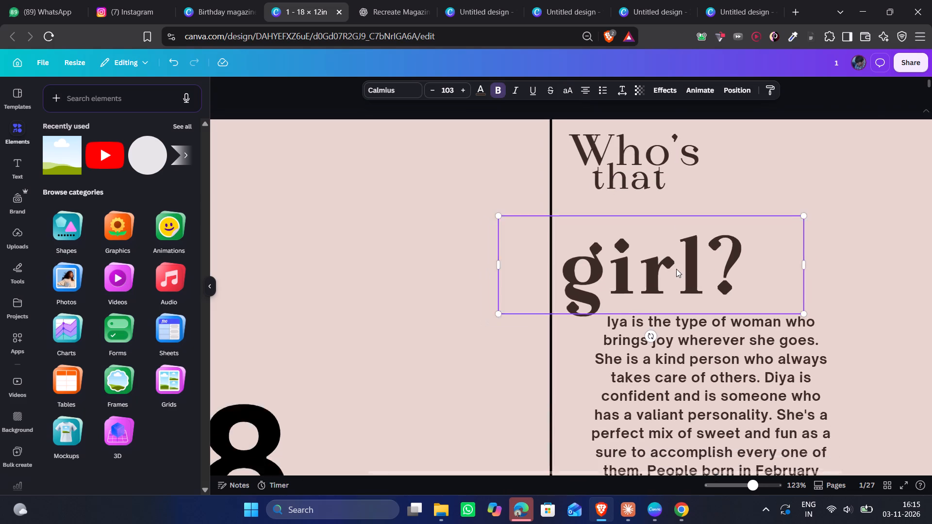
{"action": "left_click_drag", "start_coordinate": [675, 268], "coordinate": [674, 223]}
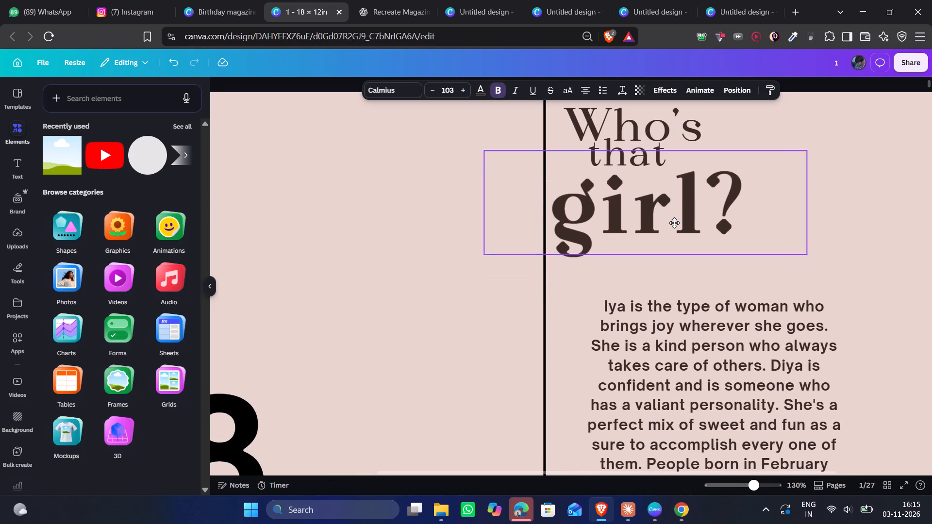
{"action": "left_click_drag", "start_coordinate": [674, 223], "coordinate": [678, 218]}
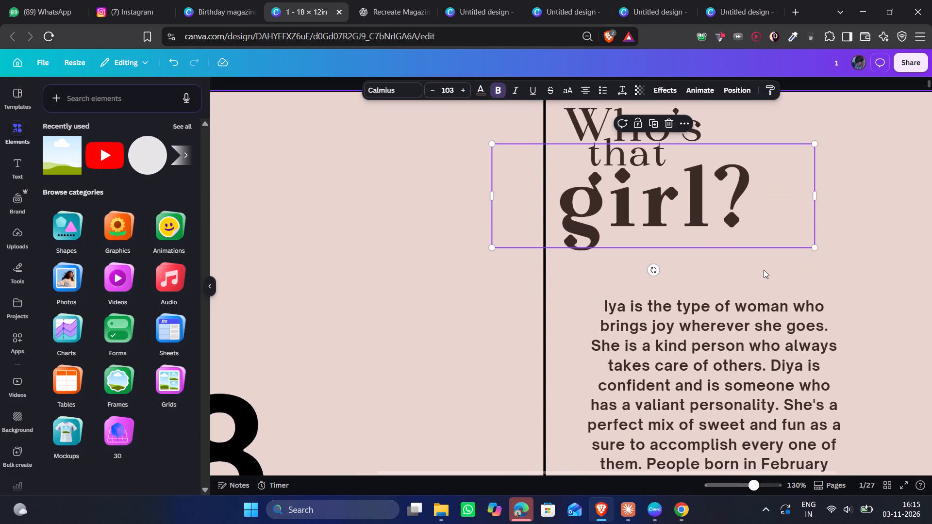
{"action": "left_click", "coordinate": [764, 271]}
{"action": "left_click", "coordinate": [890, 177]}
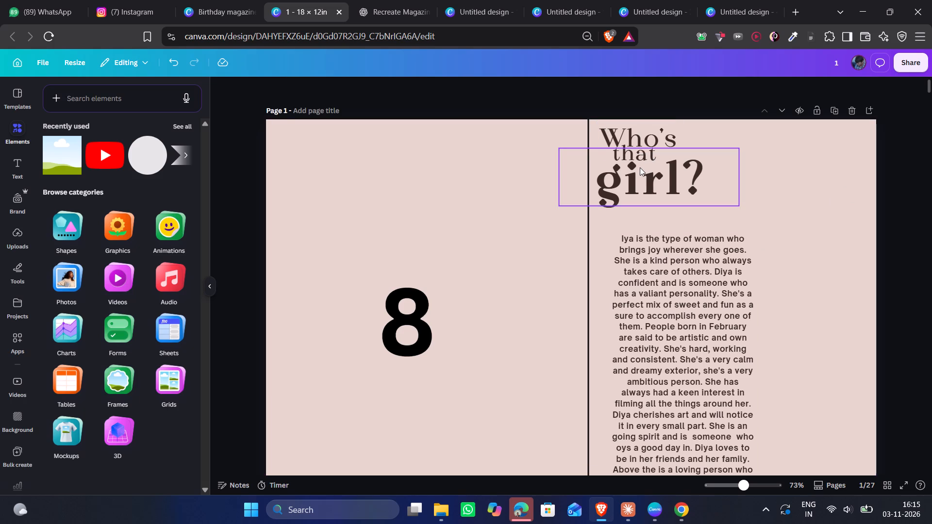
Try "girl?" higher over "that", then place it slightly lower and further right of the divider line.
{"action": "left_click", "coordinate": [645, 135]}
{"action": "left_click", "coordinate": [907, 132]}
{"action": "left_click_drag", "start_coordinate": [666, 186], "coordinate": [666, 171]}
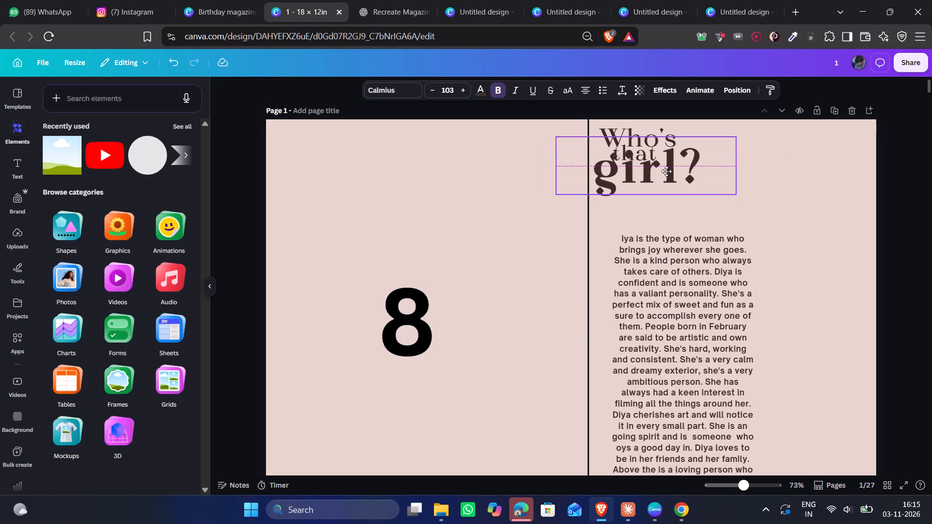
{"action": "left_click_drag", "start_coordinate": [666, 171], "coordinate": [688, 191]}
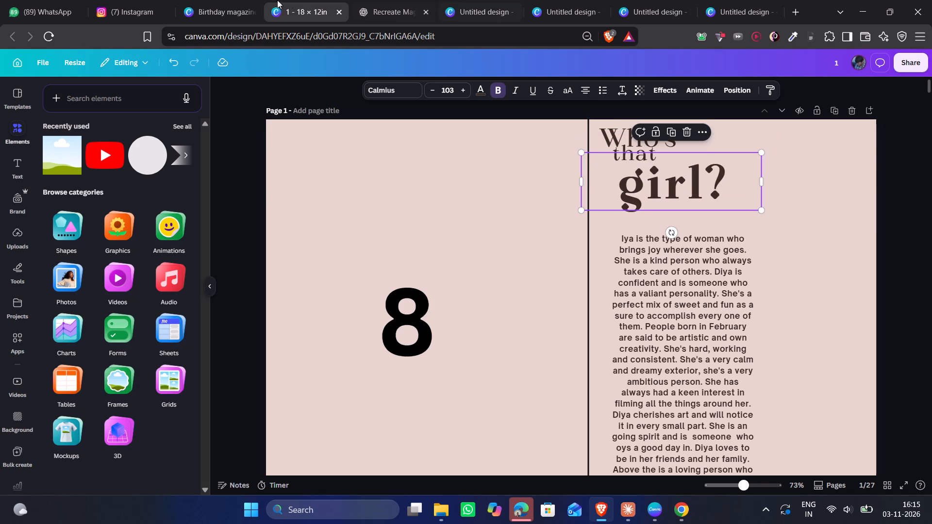
Check the other open designs for the reference "Who's that girl?" heading layout, then return to the 18 × 12in magazine.
{"action": "left_click", "coordinate": [434, 0]}
{"action": "left_click", "coordinate": [586, 0]}
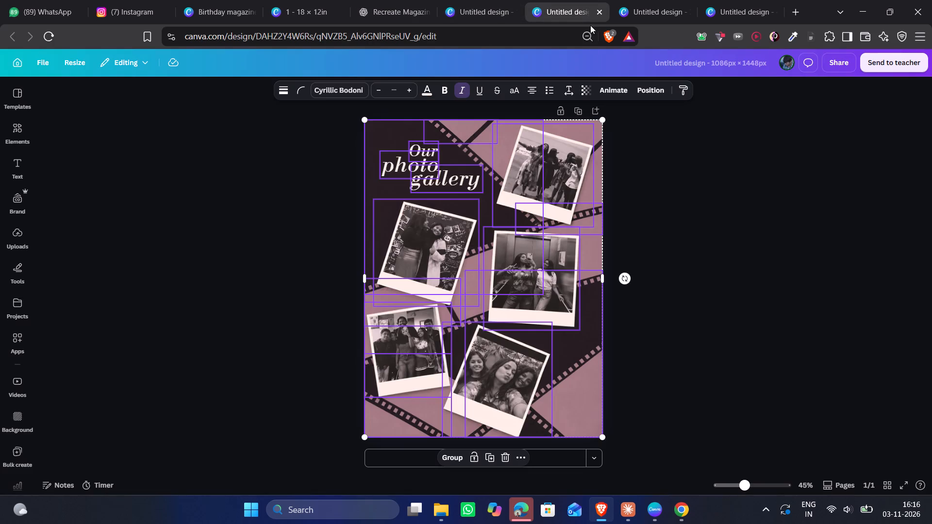
{"action": "left_click", "coordinate": [660, 0]}
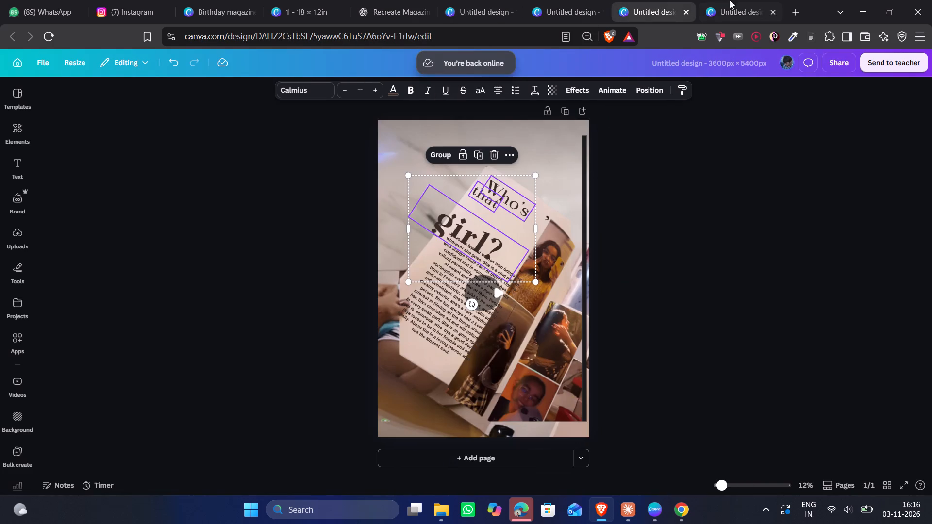
{"action": "left_click", "coordinate": [734, 0]}
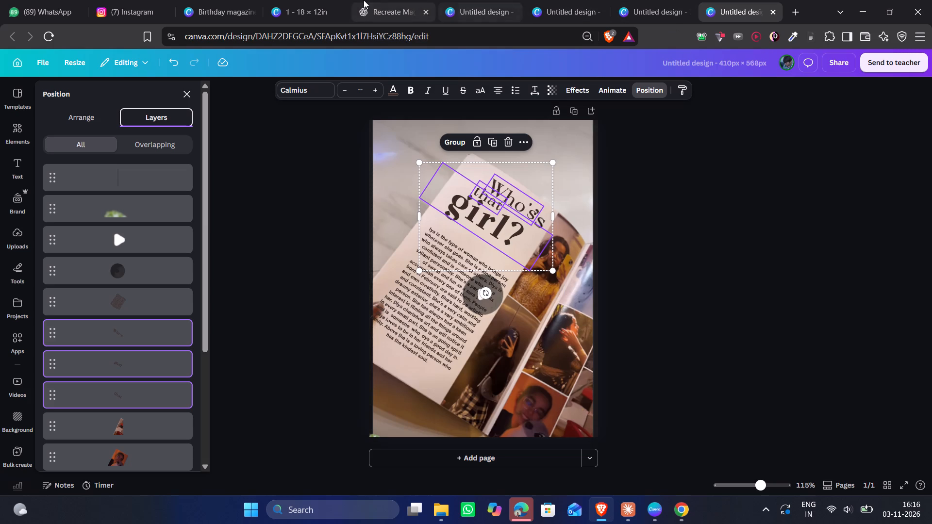
{"action": "left_click", "coordinate": [322, 0]}
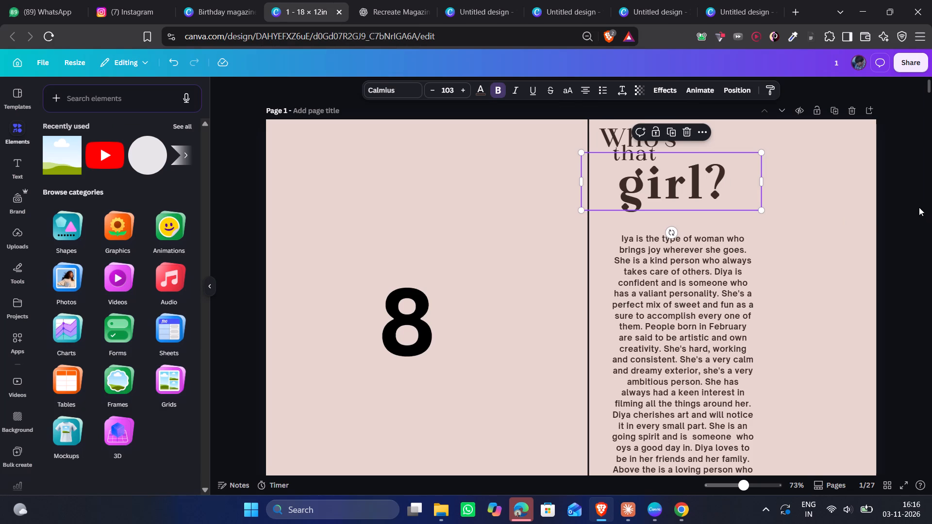
Shift "Who's" horizontally to the right on page 1 so it is staggered above and right of "that".
{"action": "left_click", "coordinate": [899, 196]}
{"action": "left_click", "coordinate": [618, 128]}
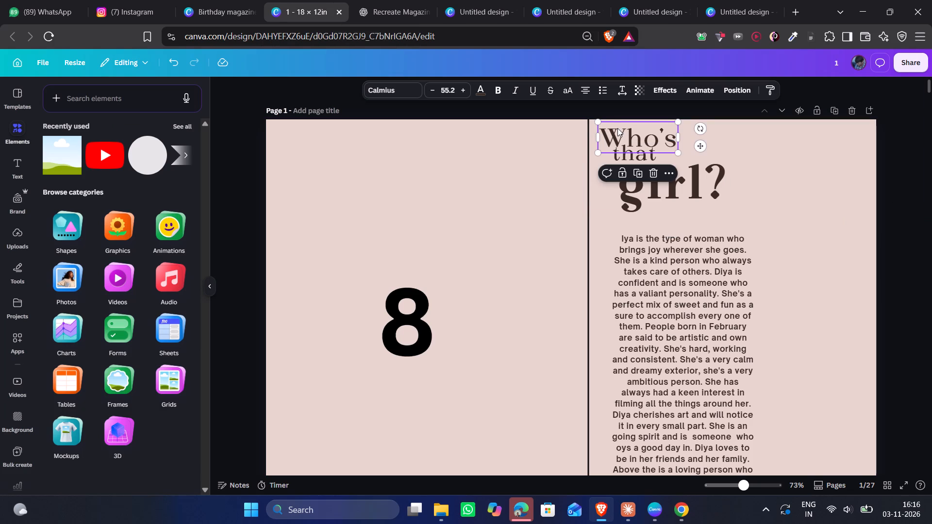
{"action": "key", "text": "shift+Right"}
{"action": "key", "text": "shift+Right"}
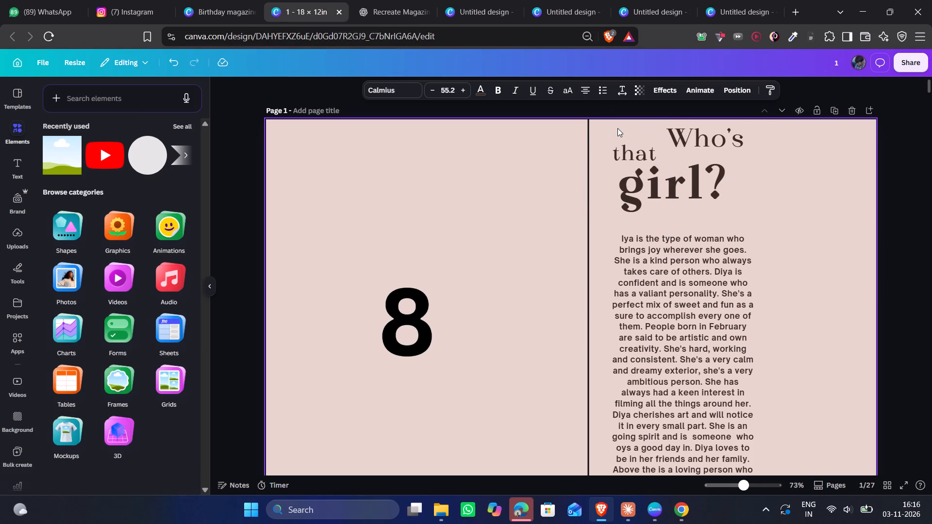
{"action": "key", "text": "shift+Left"}
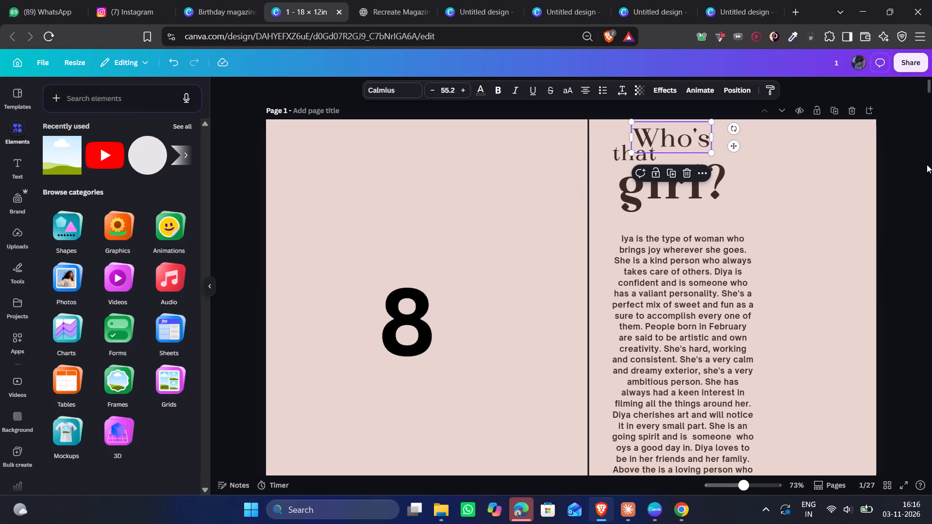
{"action": "left_click", "coordinate": [902, 163]}
Place "girl?" beneath "Who's" on page 1, with its "g" starting at the lower-right end of "that".
{"action": "left_click_drag", "start_coordinate": [656, 196], "coordinate": [630, 186]}
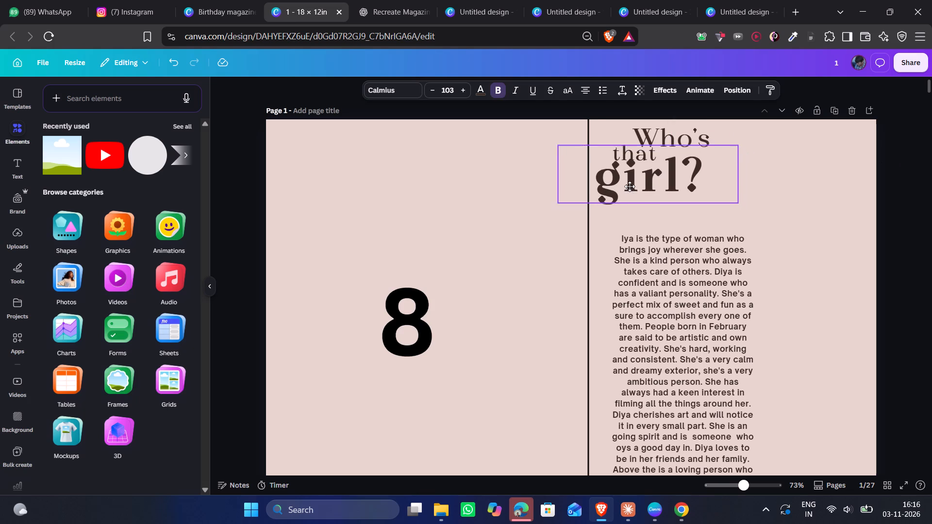
{"action": "left_click_drag", "start_coordinate": [630, 186], "coordinate": [681, 184]}
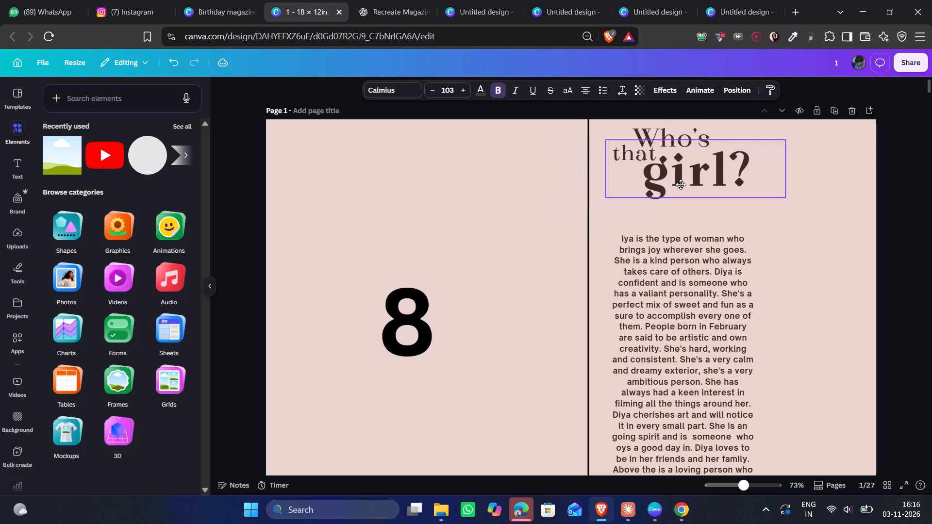
{"action": "left_click_drag", "start_coordinate": [681, 184], "coordinate": [674, 184]}
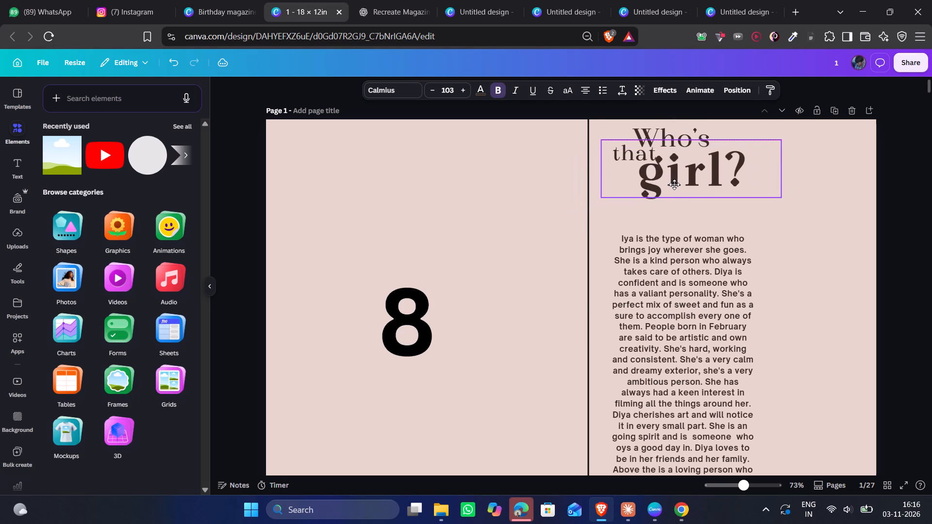
{"action": "left_click_drag", "start_coordinate": [674, 184], "coordinate": [673, 184]}
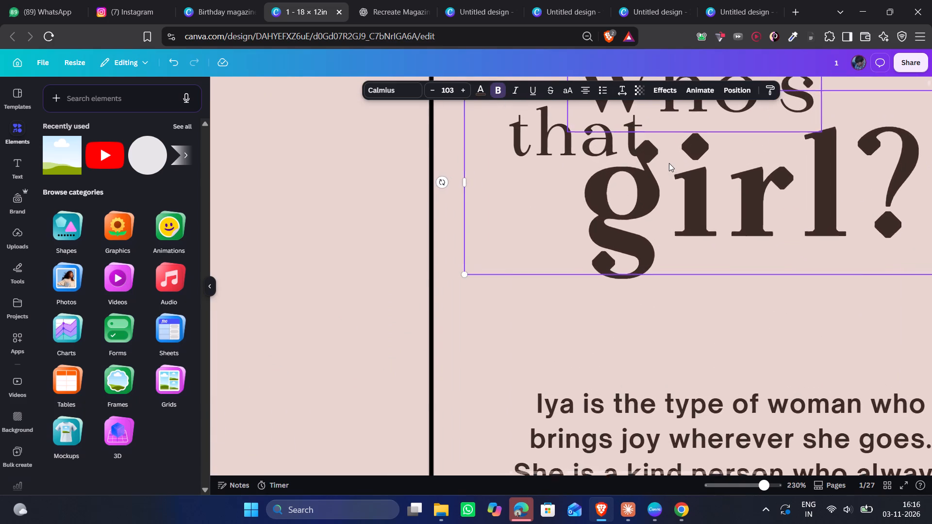
{"action": "left_click_drag", "start_coordinate": [669, 163], "coordinate": [679, 164]}
{"action": "left_click", "coordinate": [684, 310]}
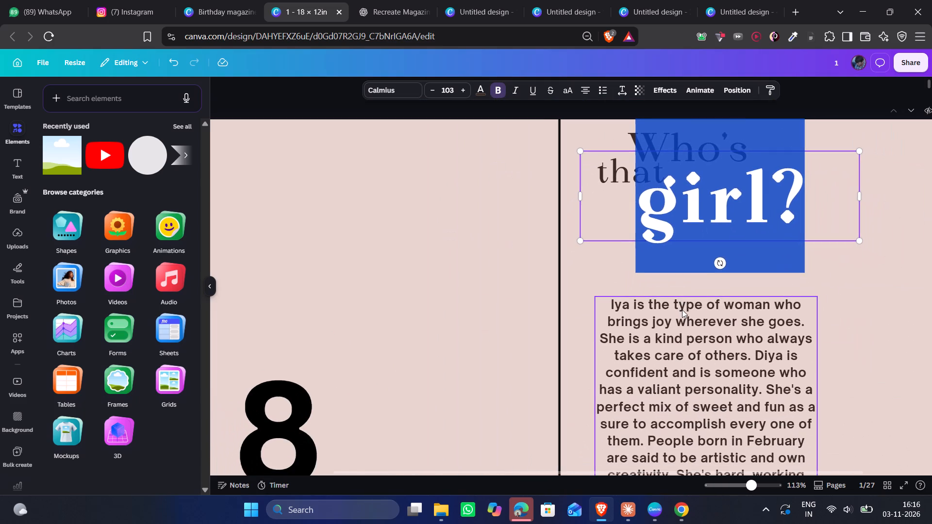
{"action": "left_click", "coordinate": [920, 226]}
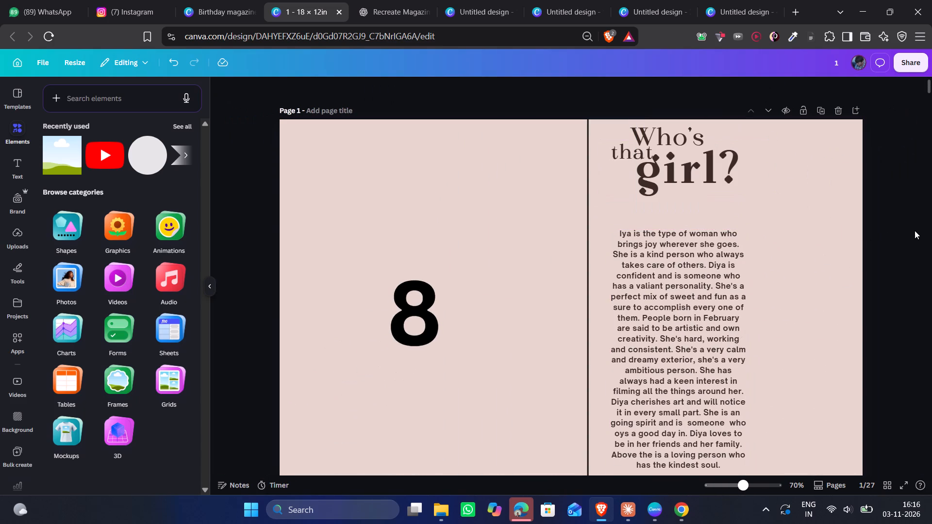
Add a square shape to page 1 and place it to the right of "girl?", near the page's right edge.
{"action": "left_click", "coordinate": [909, 231]}
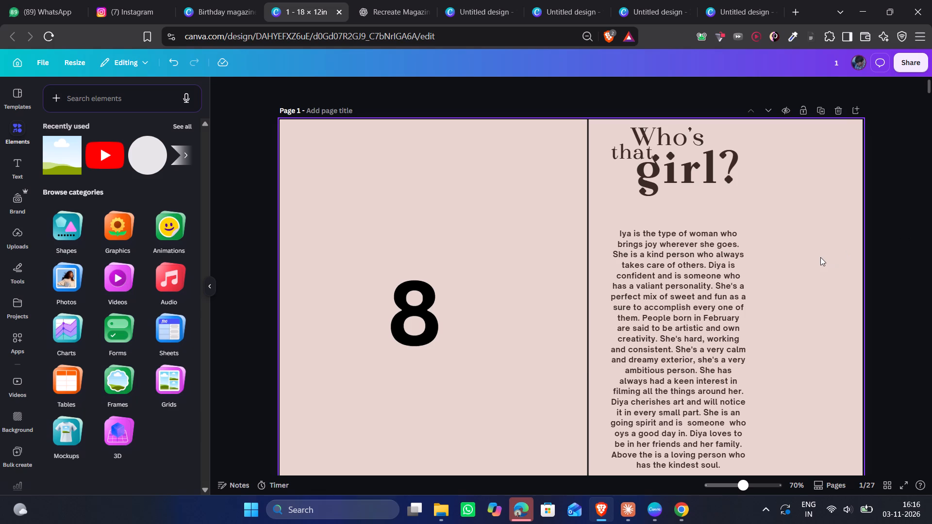
{"action": "key", "text": "r"}
{"action": "left_click", "coordinate": [897, 202]}
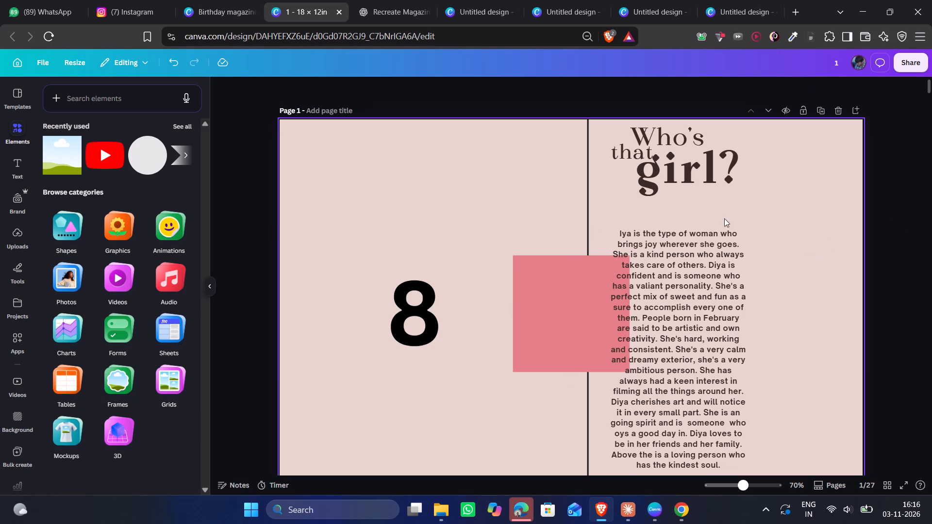
{"action": "left_click_drag", "start_coordinate": [535, 305], "coordinate": [765, 204]}
{"action": "scroll", "coordinate": [763, 204], "scroll_direction": "left", "scroll_amount": 1}
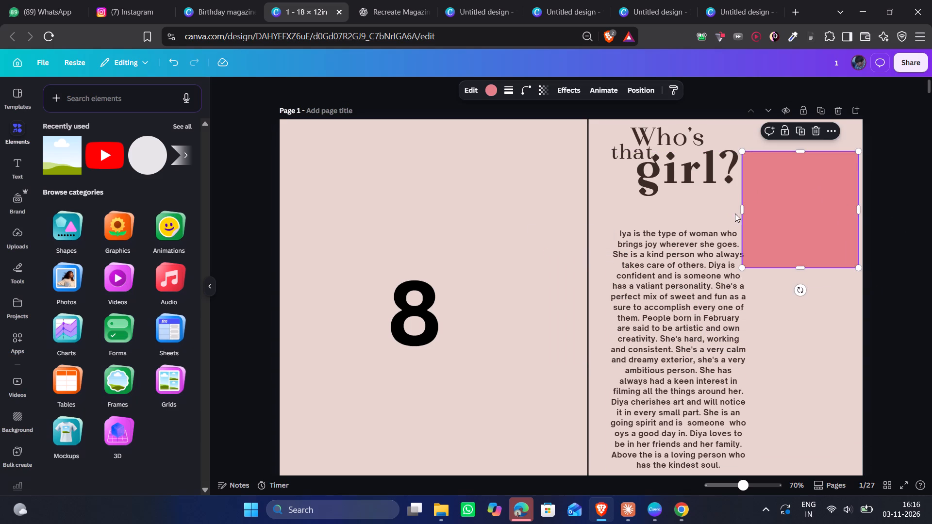
Resize the square into a tall strip about 3.3 in wide and 10.4 in high beside the body text.
{"action": "left_click_drag", "start_coordinate": [742, 213], "coordinate": [748, 214]}
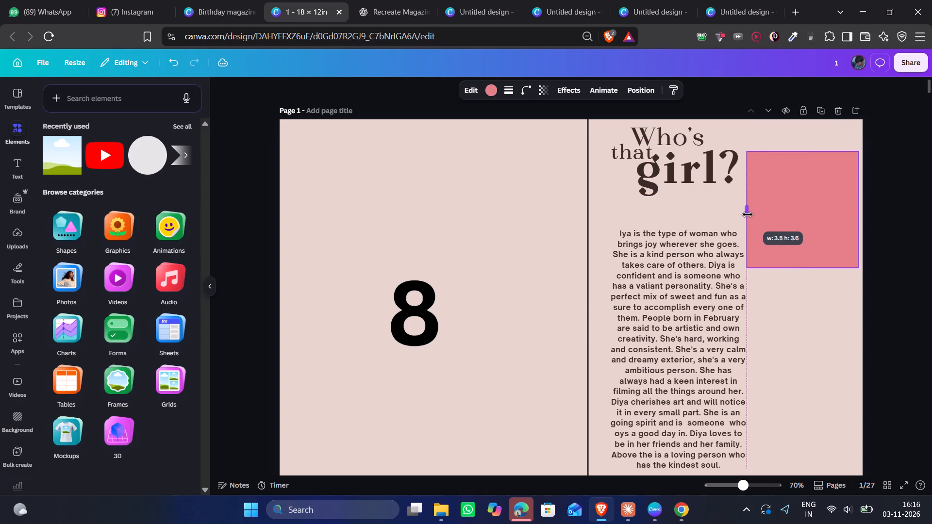
{"action": "left_click_drag", "start_coordinate": [748, 214], "coordinate": [749, 214]}
{"action": "left_click_drag", "start_coordinate": [811, 272], "coordinate": [808, 332]}
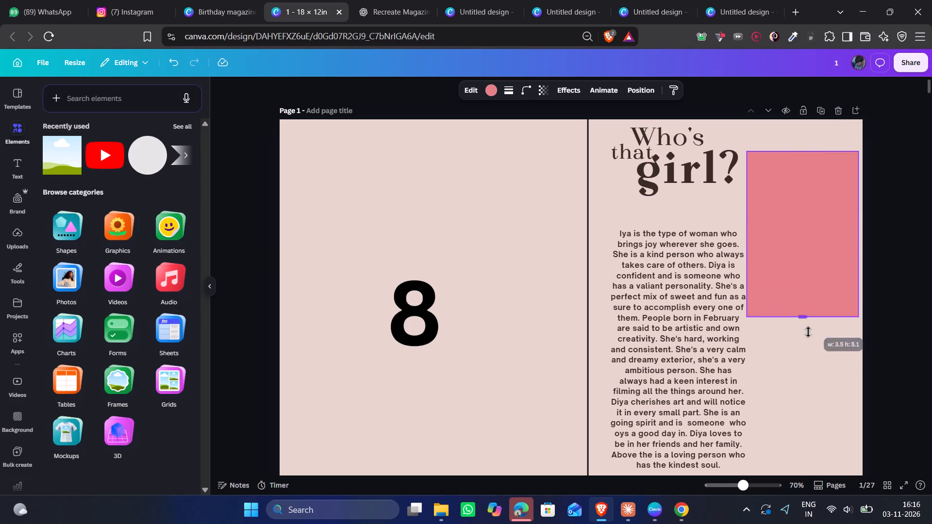
{"action": "left_click_drag", "start_coordinate": [808, 332], "coordinate": [824, 458]}
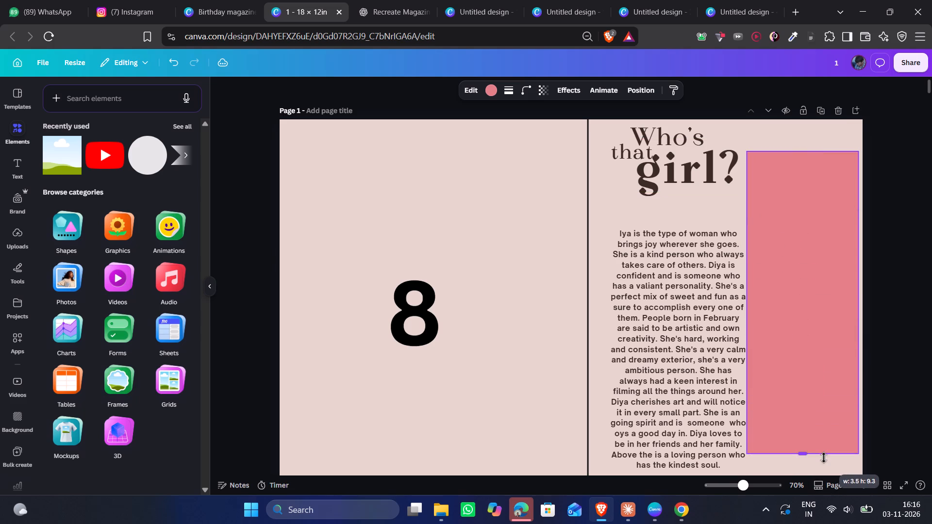
{"action": "left_click_drag", "start_coordinate": [824, 458], "coordinate": [824, 472]}
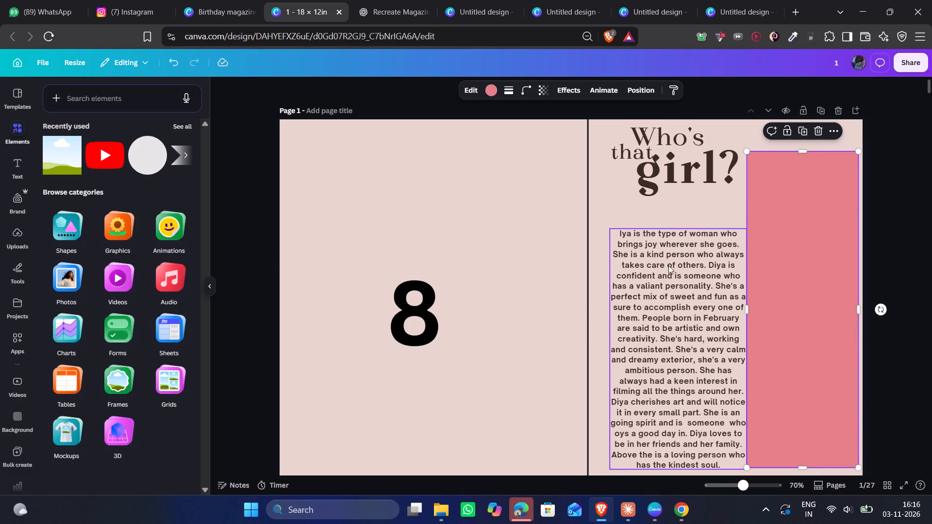
{"action": "scroll", "coordinate": [650, 237], "scroll_direction": "down", "scroll_amount": 1}
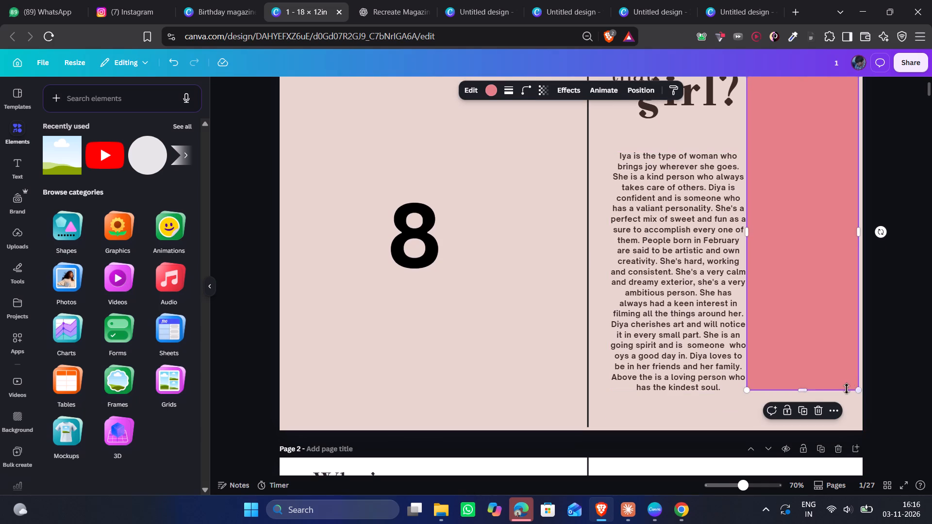
{"action": "left_click_drag", "start_coordinate": [808, 393], "coordinate": [816, 408]}
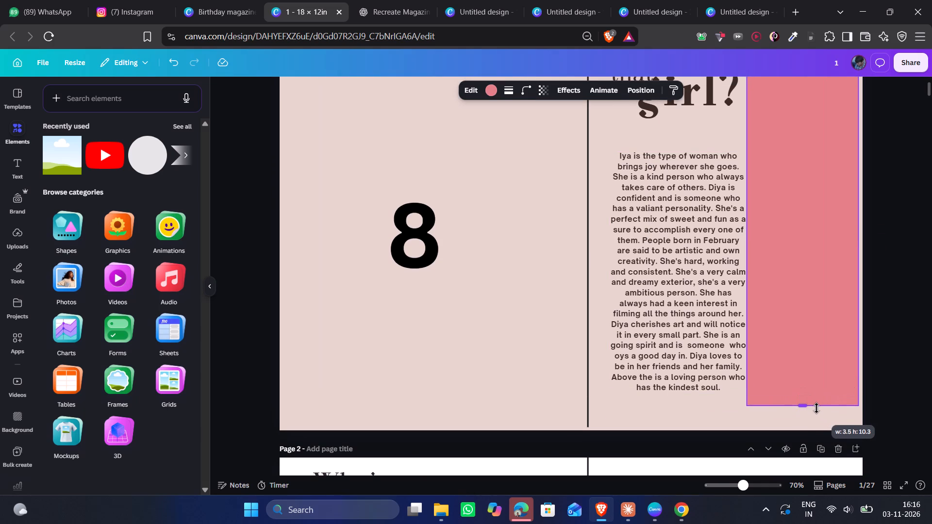
{"action": "left_click_drag", "start_coordinate": [816, 408], "coordinate": [820, 418]}
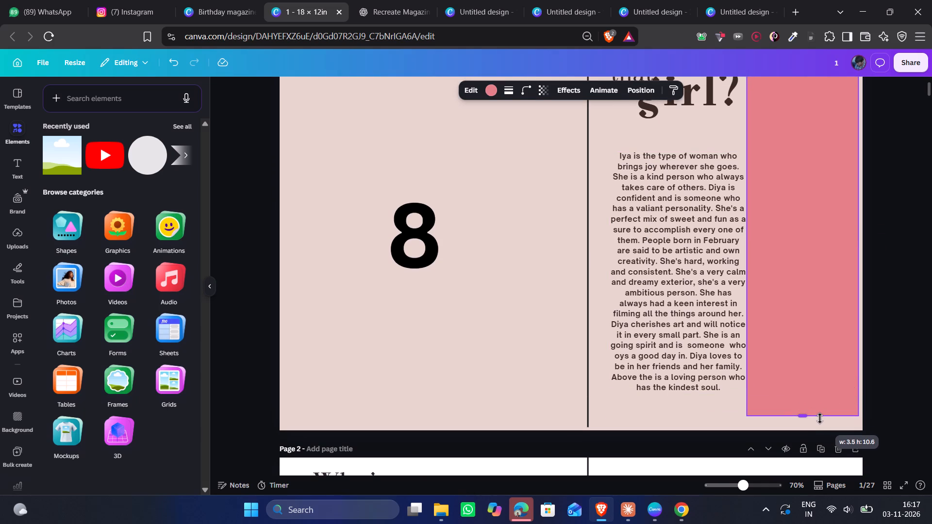
{"action": "left_click_drag", "start_coordinate": [820, 418], "coordinate": [819, 411]}
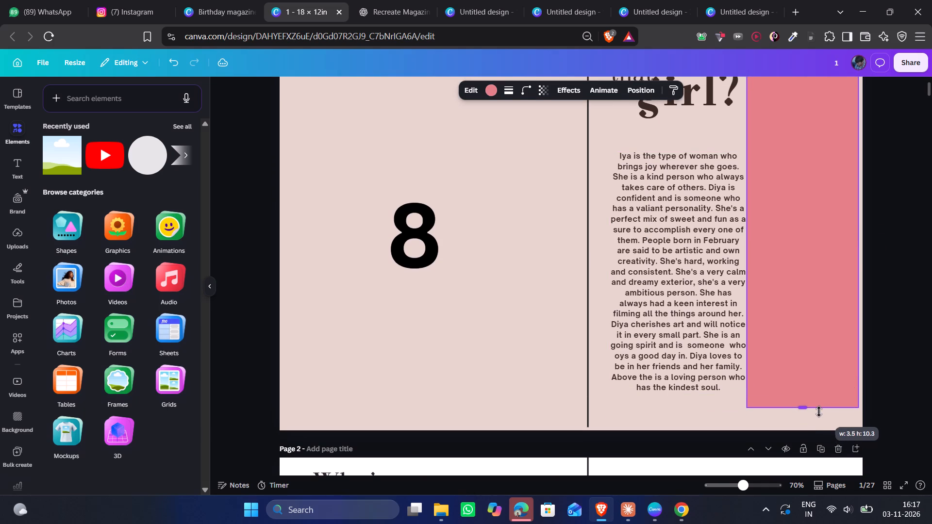
{"action": "left_click_drag", "start_coordinate": [819, 411], "coordinate": [818, 412]}
{"action": "scroll", "coordinate": [879, 315], "scroll_direction": "up", "scroll_amount": 2}
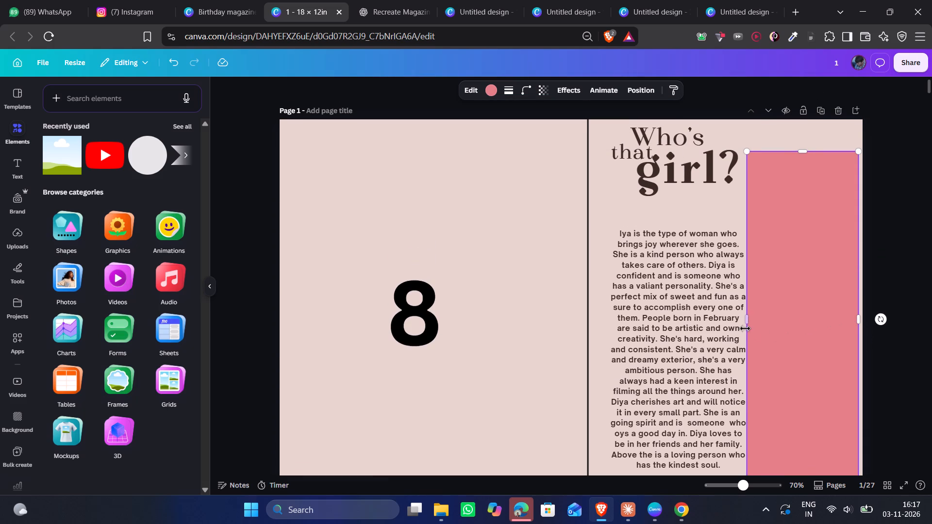
{"action": "left_click", "coordinate": [744, 327]}
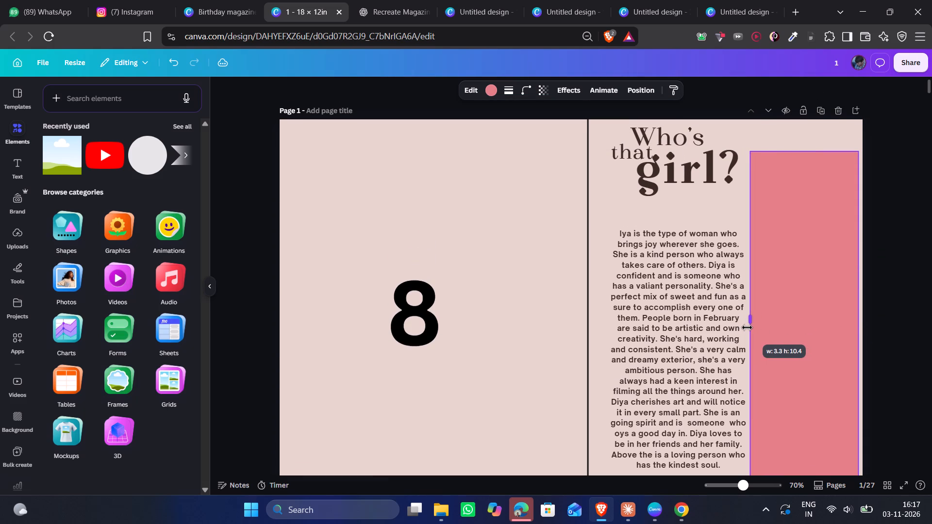
{"action": "left_click", "coordinate": [919, 217]}
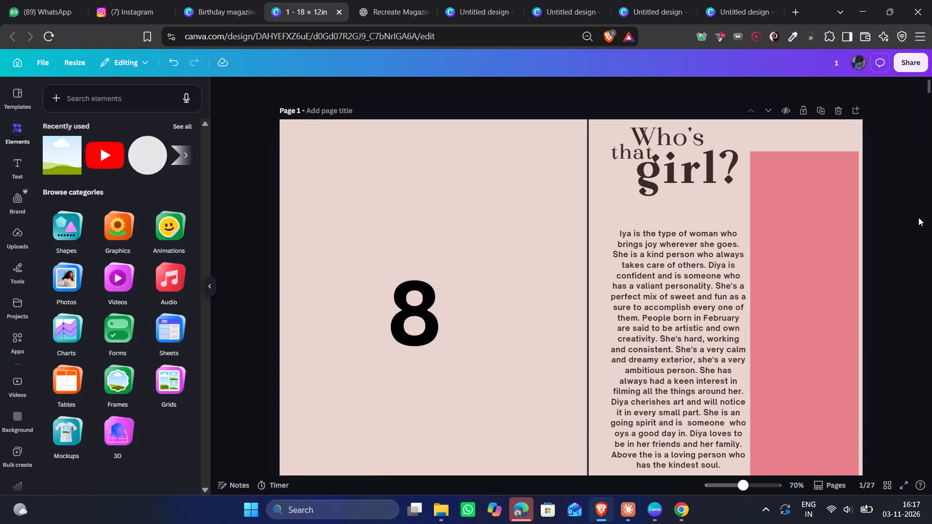
Change the tall strip's fill colour to black.
{"action": "left_click", "coordinate": [837, 235]}
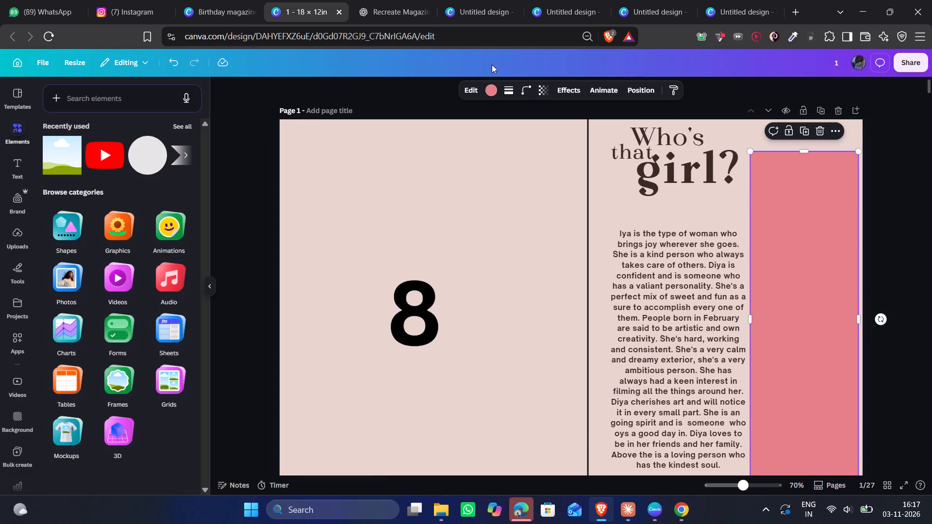
{"action": "left_click", "coordinate": [490, 88]}
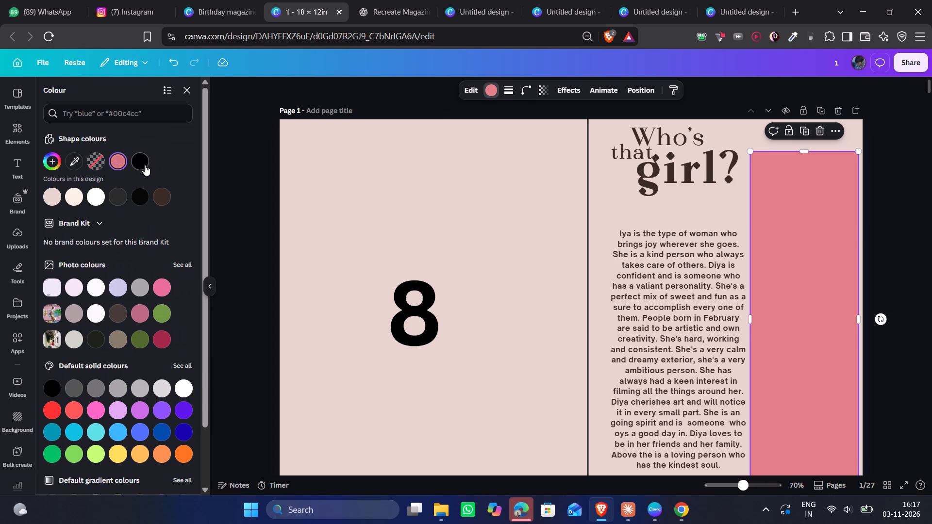
{"action": "left_click", "coordinate": [145, 165]}
{"action": "left_click", "coordinate": [908, 177]}
{"action": "left_click", "coordinate": [907, 177]}
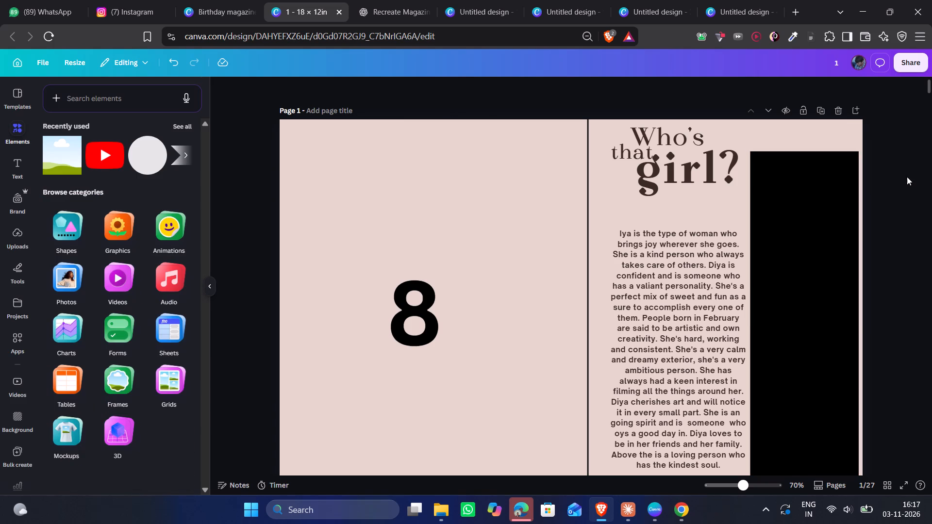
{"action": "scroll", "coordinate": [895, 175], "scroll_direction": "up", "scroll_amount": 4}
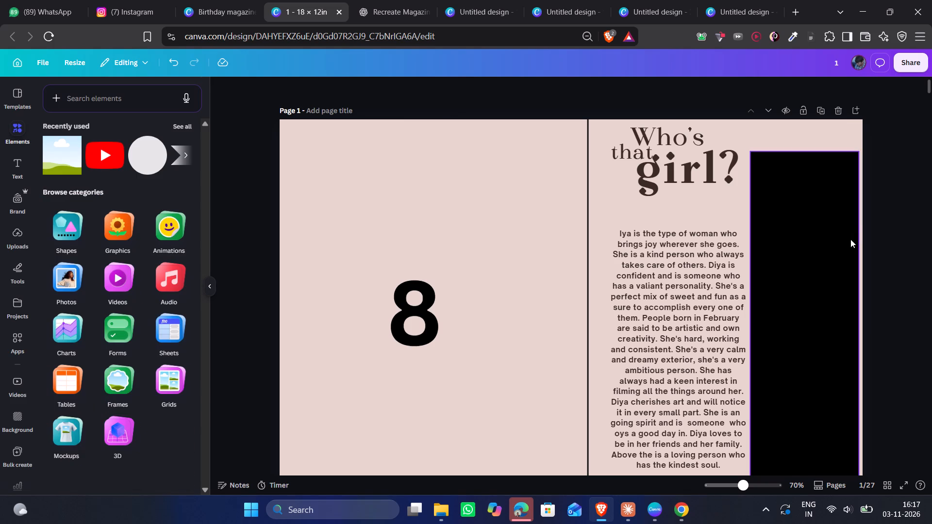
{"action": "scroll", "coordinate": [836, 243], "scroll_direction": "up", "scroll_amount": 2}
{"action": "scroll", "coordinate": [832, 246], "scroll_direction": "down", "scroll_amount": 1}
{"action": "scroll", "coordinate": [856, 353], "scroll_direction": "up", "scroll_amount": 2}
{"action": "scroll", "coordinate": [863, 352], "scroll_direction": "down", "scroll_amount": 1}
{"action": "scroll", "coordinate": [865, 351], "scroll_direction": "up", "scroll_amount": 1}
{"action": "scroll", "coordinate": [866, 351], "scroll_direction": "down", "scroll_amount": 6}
Copy the upper photo frame from page 2 and place it centred near the top of the black strip on page 1.
{"action": "scroll", "coordinate": [865, 351], "scroll_direction": "down", "scroll_amount": 1}
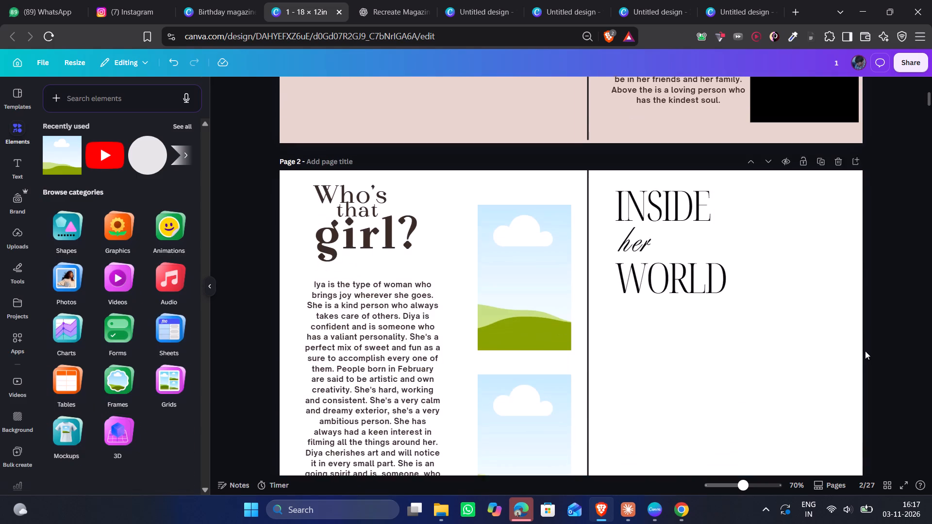
{"action": "scroll", "coordinate": [865, 351], "scroll_direction": "down", "scroll_amount": 1}
{"action": "left_click", "coordinate": [517, 139]}
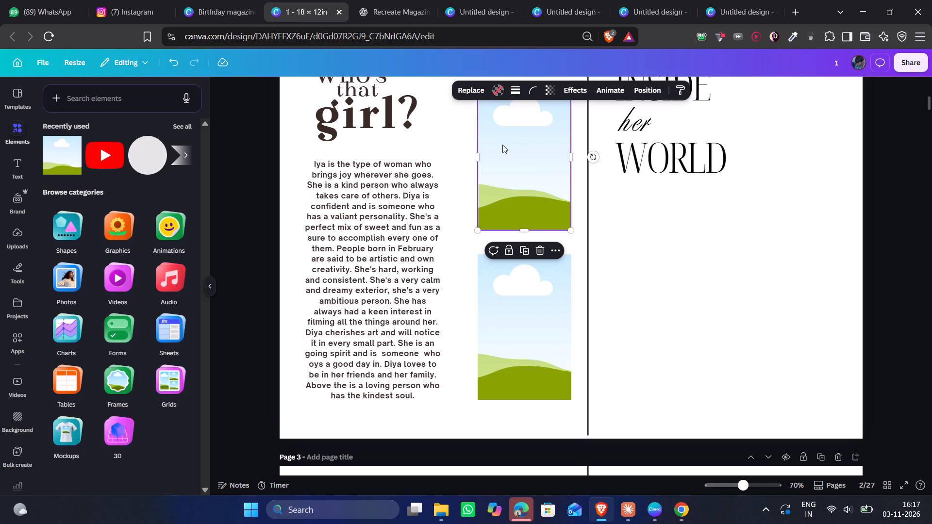
{"action": "key", "text": "ctrl+c"}
{"action": "scroll", "coordinate": [805, 250], "scroll_direction": "up", "scroll_amount": 6}
{"action": "left_click", "coordinate": [788, 164]}
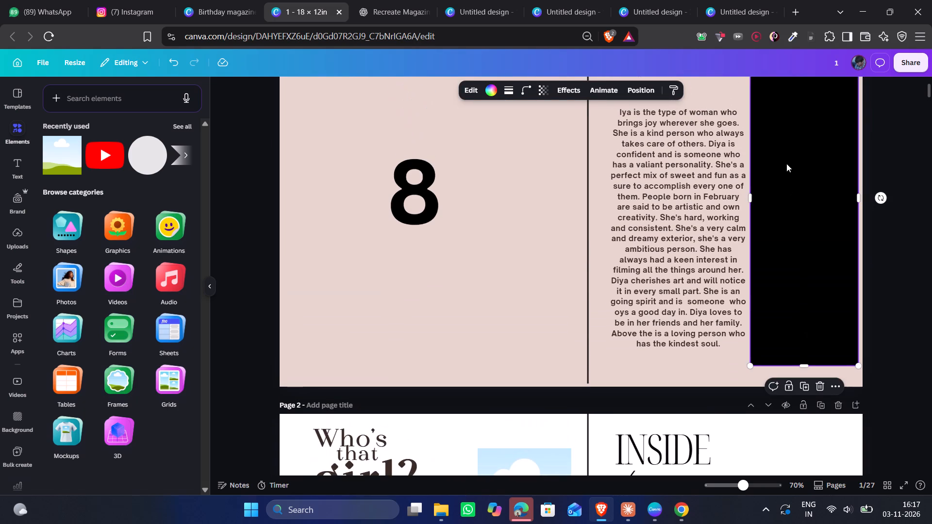
{"action": "key", "text": "ctrl+v"}
{"action": "scroll", "coordinate": [810, 220], "scroll_direction": "up", "scroll_amount": 3}
{"action": "left_click_drag", "start_coordinate": [511, 241], "coordinate": [649, 229]}
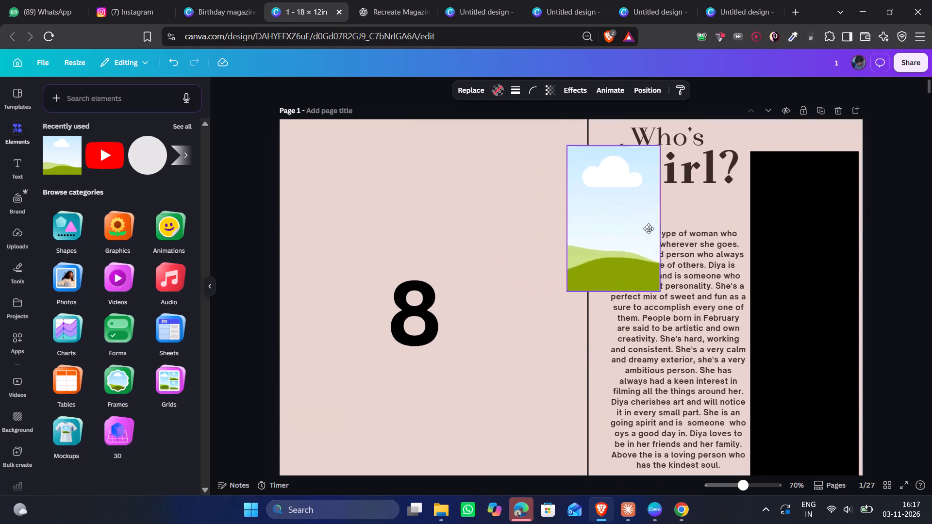
{"action": "left_click_drag", "start_coordinate": [649, 229], "coordinate": [791, 260]}
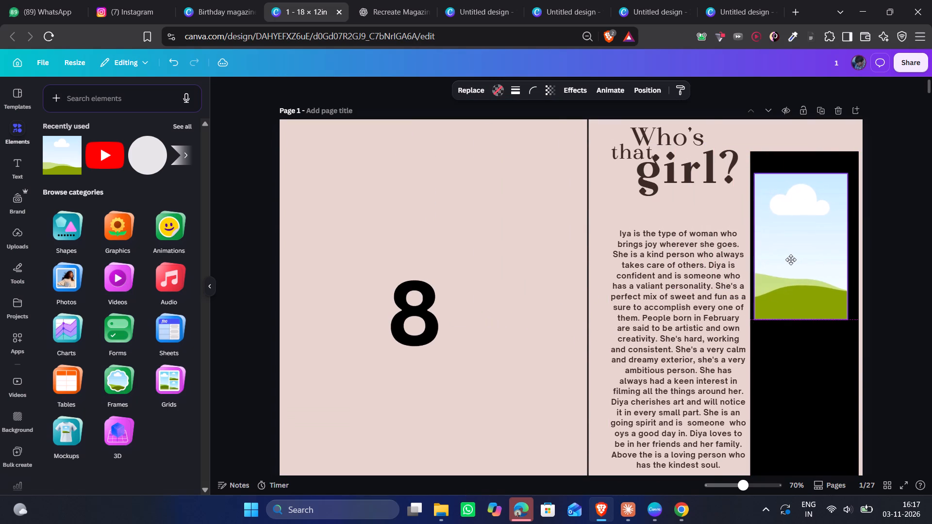
{"action": "left_click_drag", "start_coordinate": [791, 260], "coordinate": [791, 246]}
Duplicate the photo frame and place the copy directly below the first, centred on the black strip with a small gap between them.
{"action": "scroll", "coordinate": [791, 246], "scroll_direction": "down", "scroll_amount": 2}
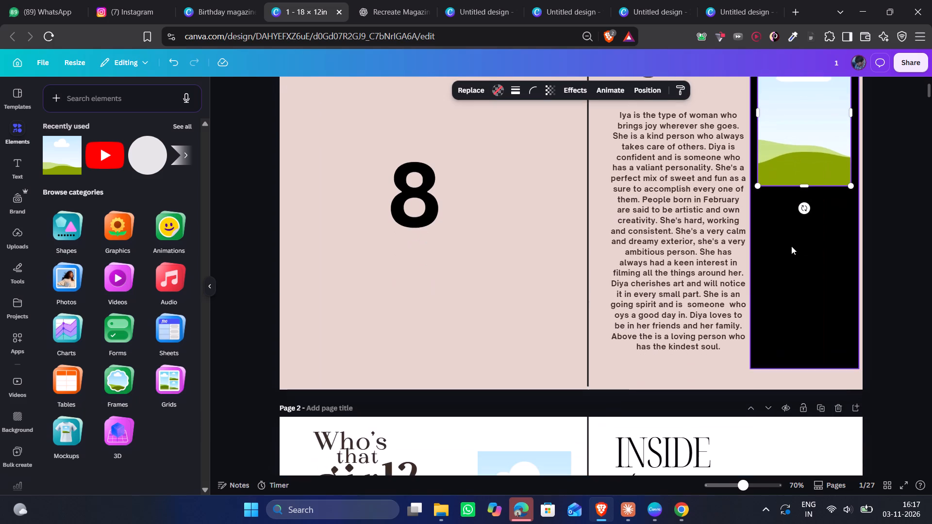
{"action": "key", "text": "ctrl+d"}
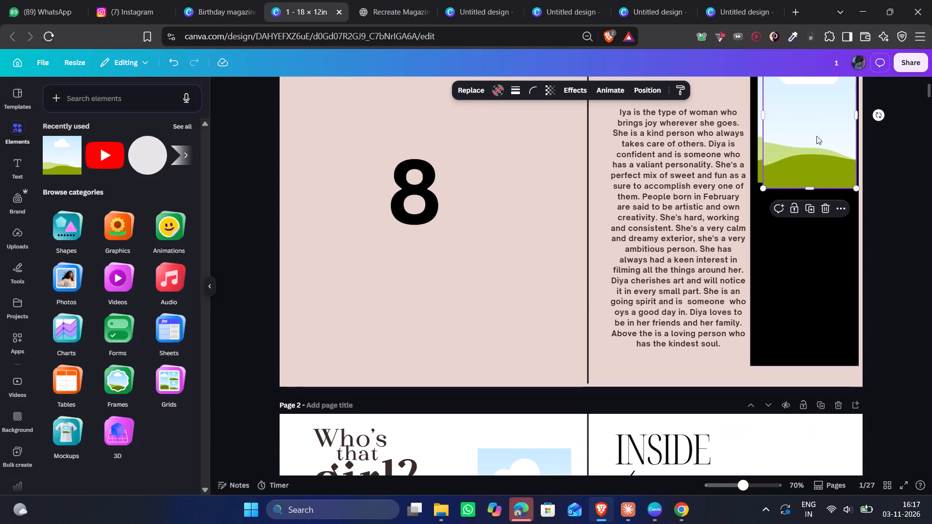
{"action": "left_click_drag", "start_coordinate": [816, 136], "coordinate": [810, 290]}
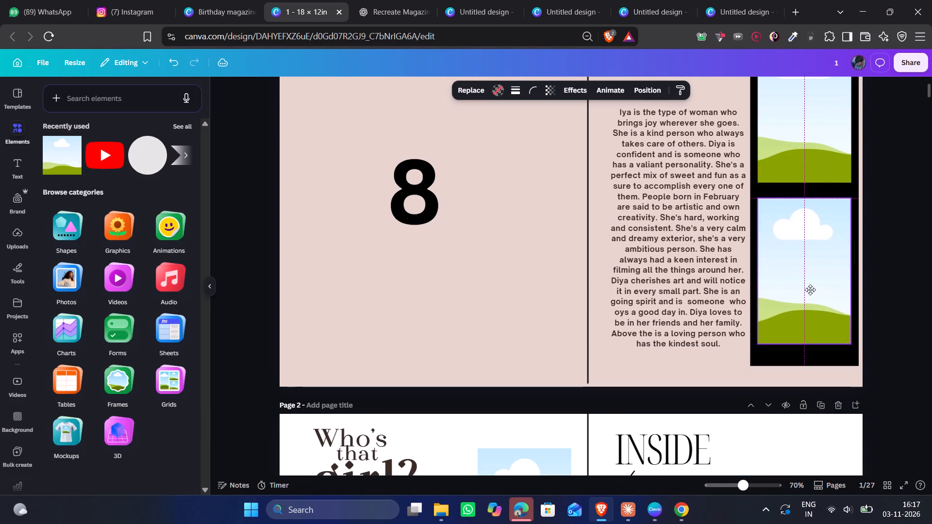
{"action": "left_click_drag", "start_coordinate": [810, 290], "coordinate": [810, 288]}
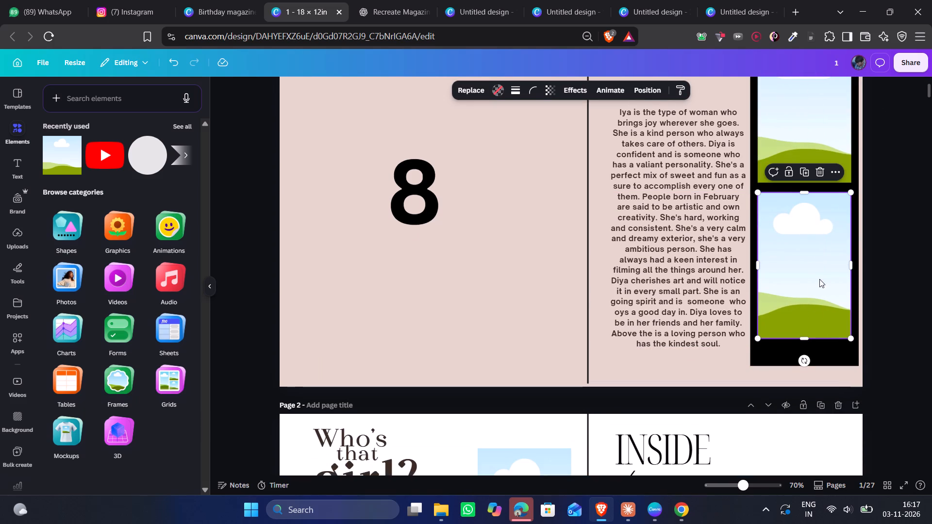
{"action": "left_click", "coordinate": [875, 254]}
Shorten the black strip from its lower edge so it ends a little below the second photo frame.
{"action": "scroll", "coordinate": [876, 253], "scroll_direction": "up", "scroll_amount": 1}
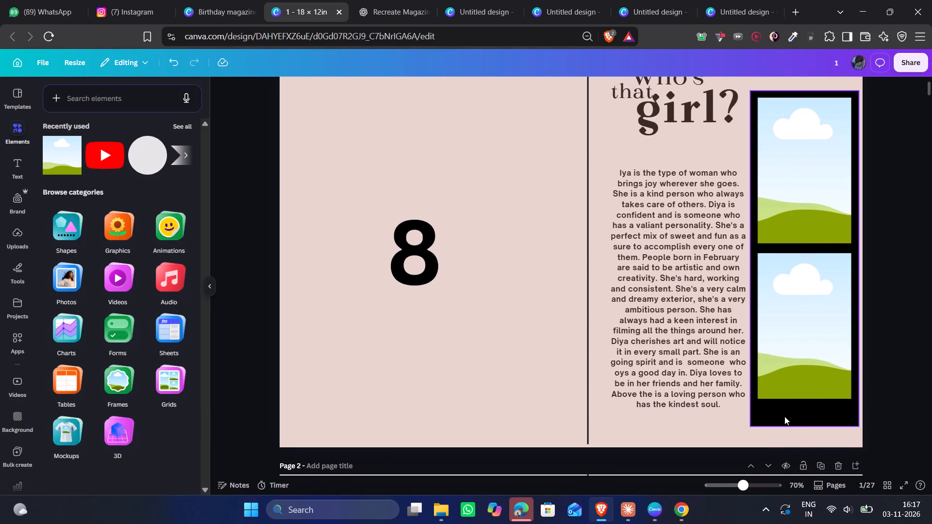
{"action": "left_click", "coordinate": [787, 418]}
{"action": "left_click_drag", "start_coordinate": [803, 426], "coordinate": [806, 419]}
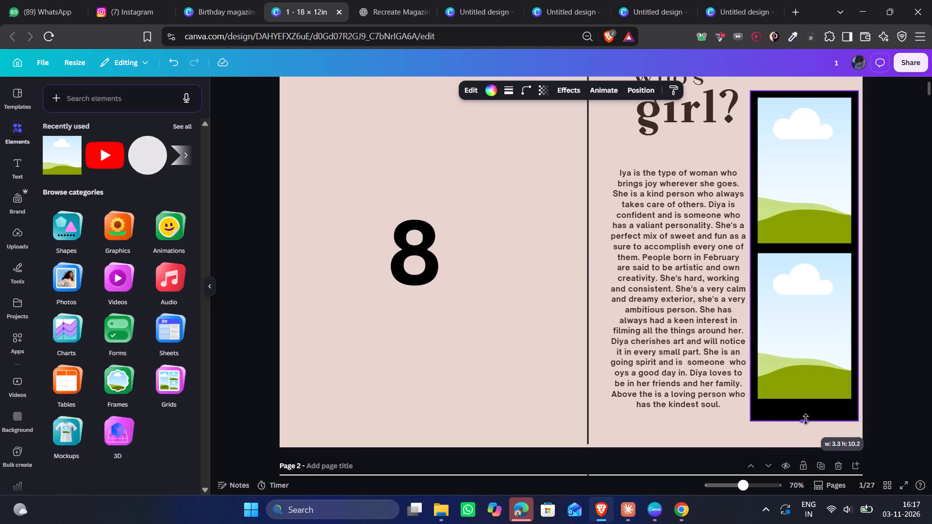
{"action": "left_click_drag", "start_coordinate": [806, 419], "coordinate": [811, 413]}
{"action": "left_click", "coordinate": [900, 308]}
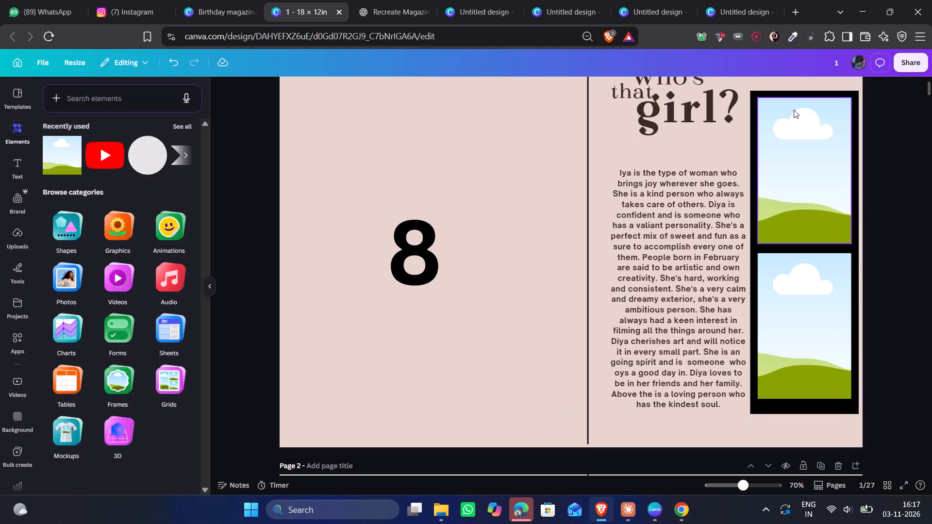
{"action": "left_click", "coordinate": [931, 210]}
{"action": "left_click", "coordinate": [903, 219]}
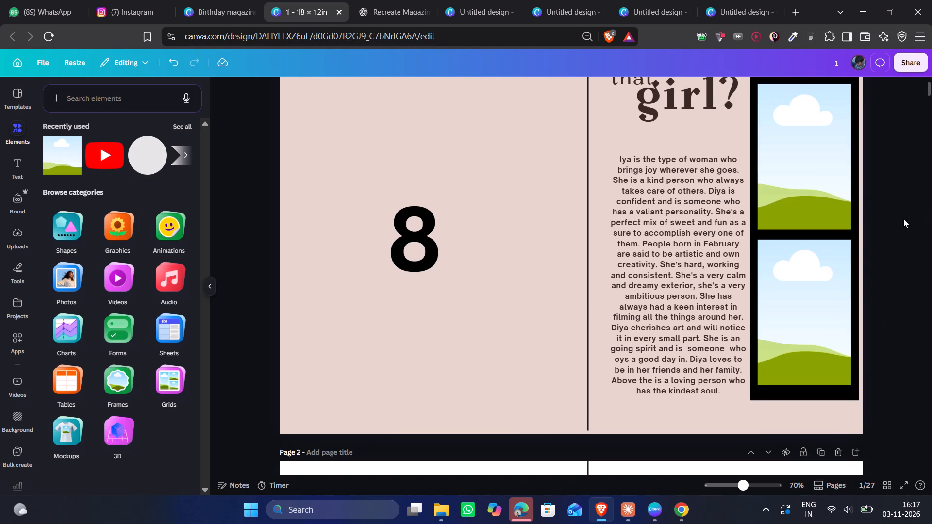
Move page 1's body paragraph up and left, close beneath "girl?" and between the divider line and the black strip.
{"action": "left_click", "coordinate": [673, 212]}
{"action": "left_click_drag", "start_coordinate": [689, 245], "coordinate": [680, 239]}
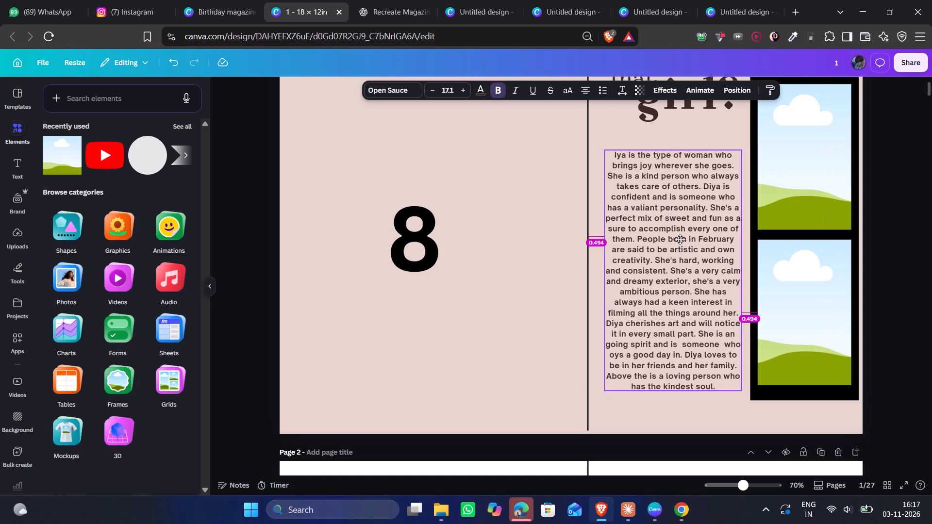
{"action": "left_click_drag", "start_coordinate": [680, 239], "coordinate": [676, 226]}
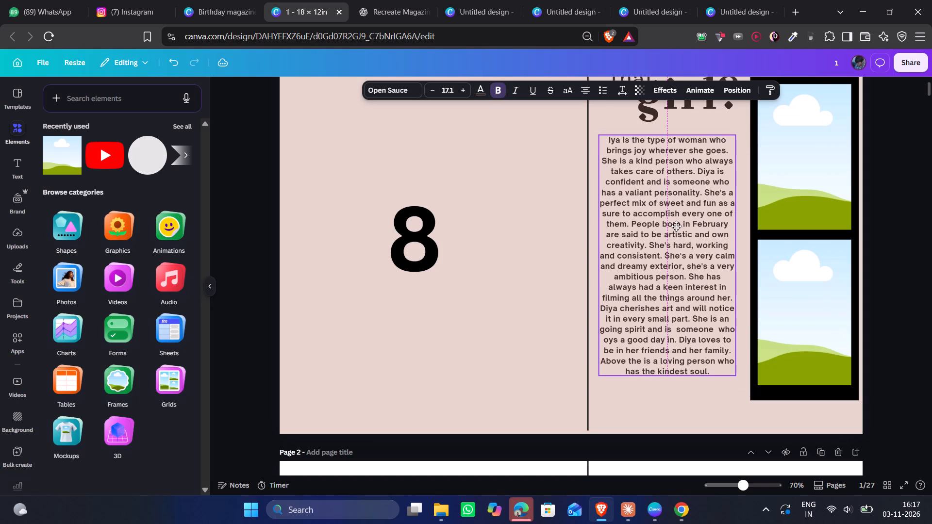
{"action": "left_click_drag", "start_coordinate": [676, 226], "coordinate": [682, 222]}
{"action": "left_click", "coordinate": [887, 139]}
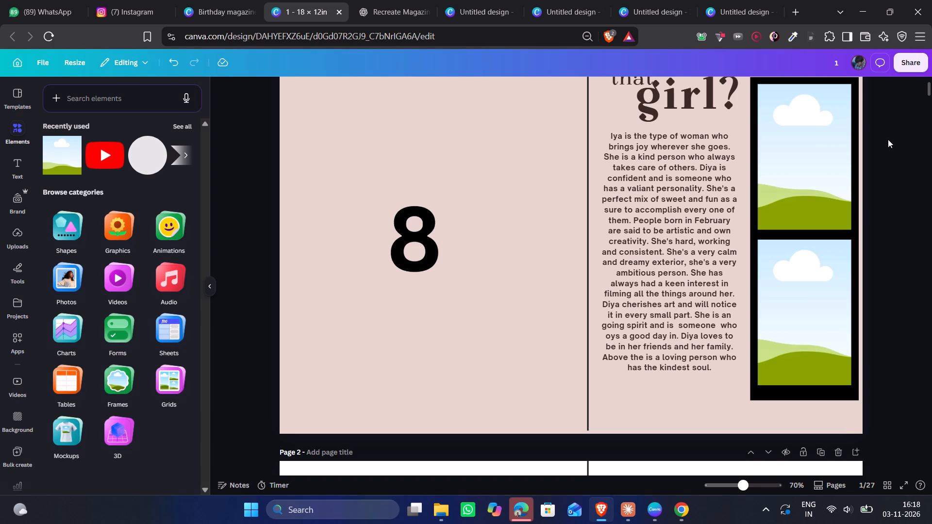
{"action": "scroll", "coordinate": [887, 141], "scroll_direction": "up", "scroll_amount": 2}
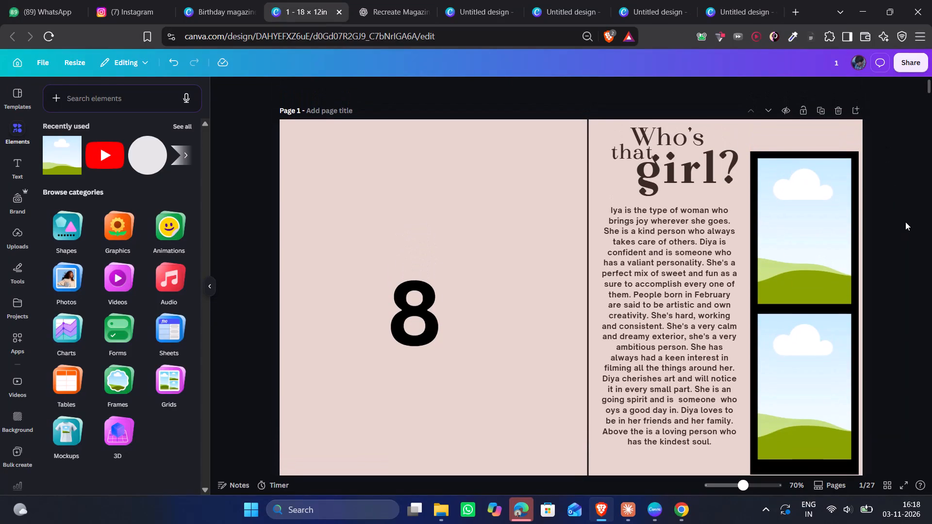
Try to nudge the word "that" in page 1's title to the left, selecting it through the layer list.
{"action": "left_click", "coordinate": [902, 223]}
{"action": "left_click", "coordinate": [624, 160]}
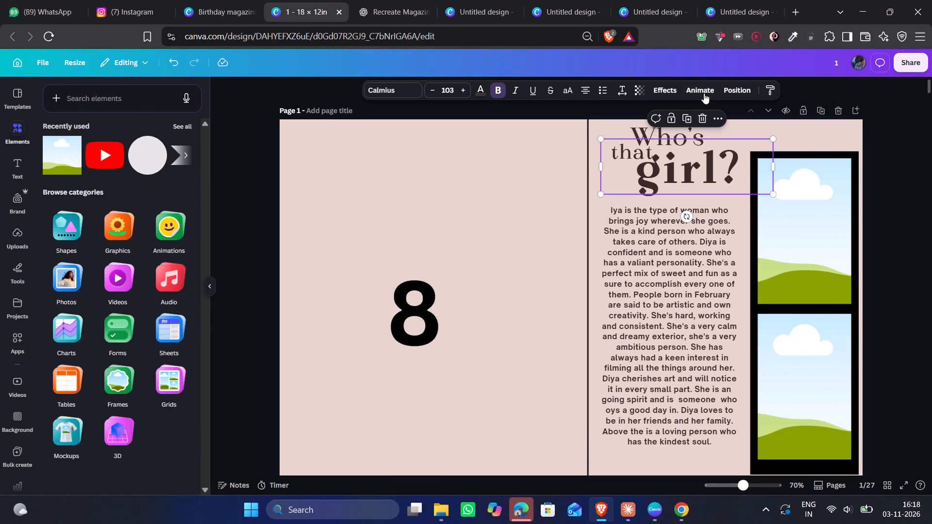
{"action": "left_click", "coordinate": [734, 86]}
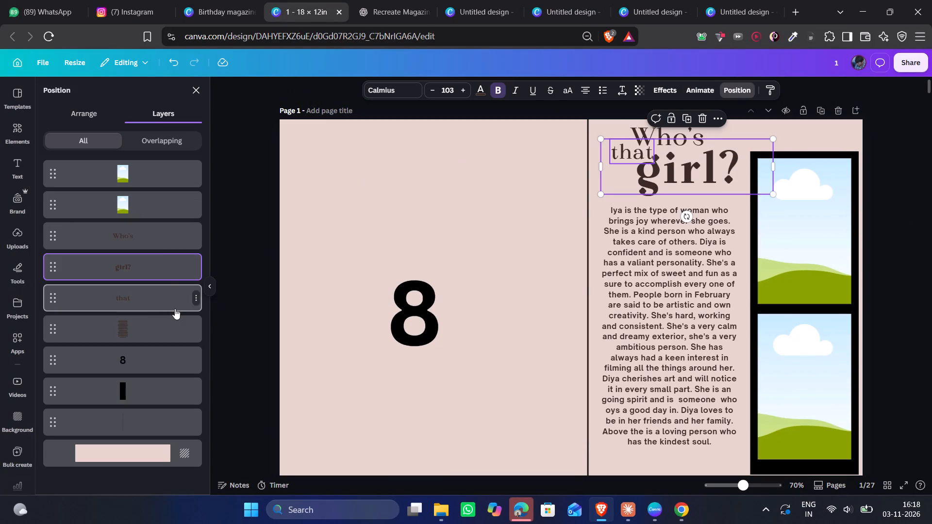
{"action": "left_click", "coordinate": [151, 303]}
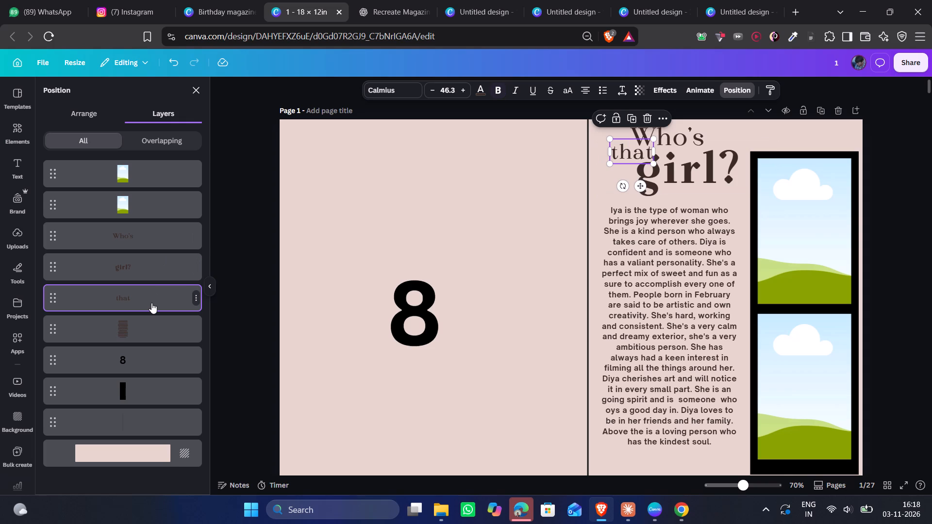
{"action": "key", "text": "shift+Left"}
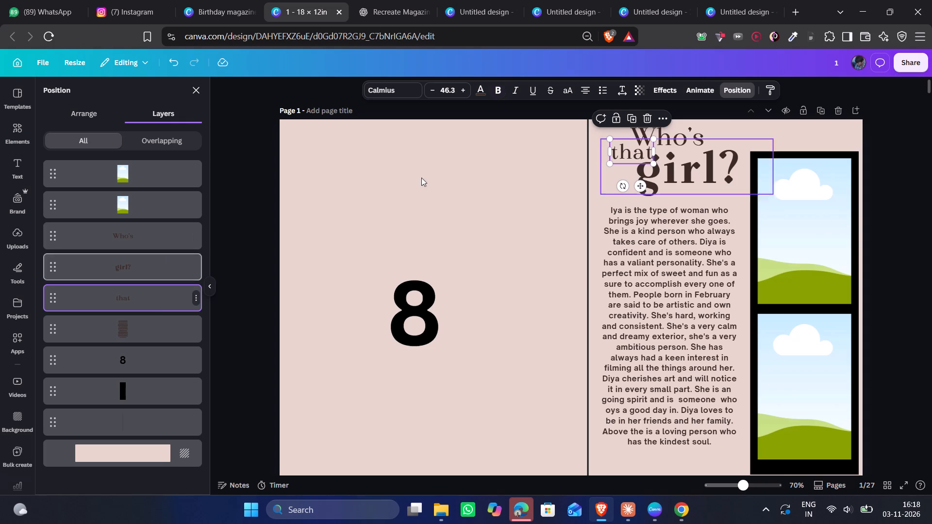
Narrow the "girl?" text box from its left edge so it no longer covers most of the word "that".
{"action": "left_click", "coordinate": [623, 144]}
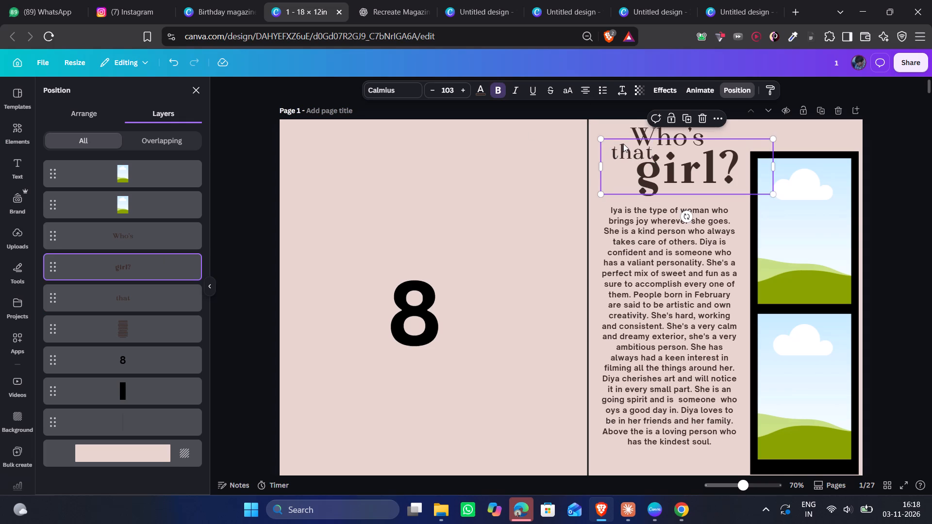
{"action": "left_click_drag", "start_coordinate": [597, 164], "coordinate": [612, 165]}
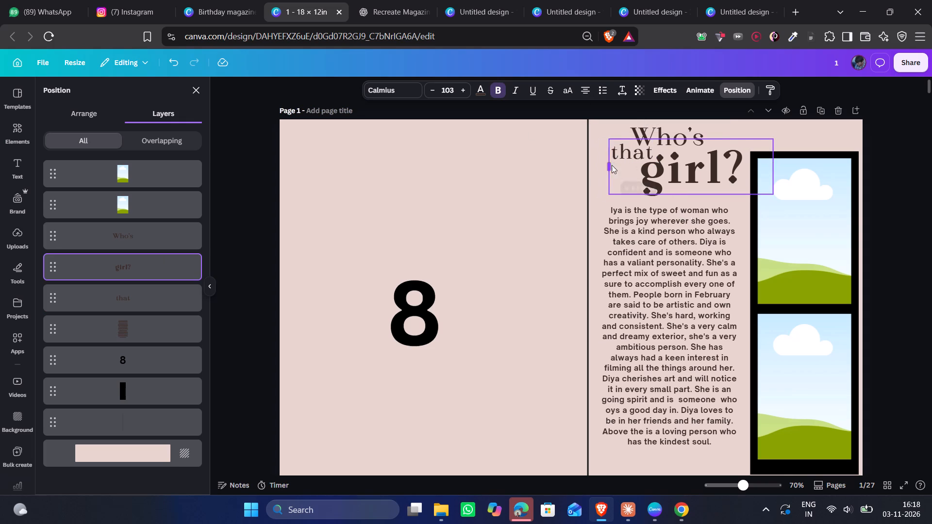
{"action": "left_click_drag", "start_coordinate": [612, 165], "coordinate": [622, 165]}
{"action": "key", "text": "ctrl+x"}
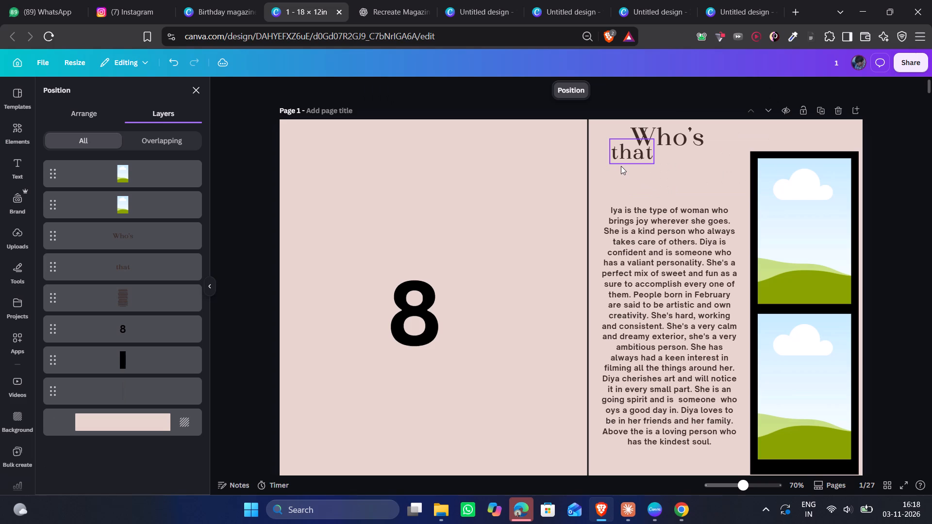
{"action": "key", "text": "ctrl+z"}
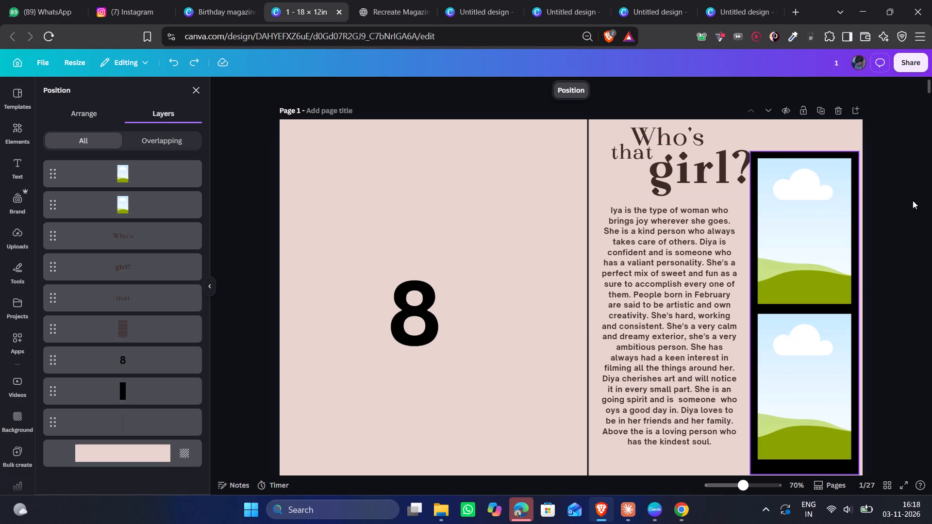
{"action": "left_click", "coordinate": [925, 205]}
Move "that" slightly left in page 1's title, closer to the divider line.
{"action": "left_click", "coordinate": [619, 153]}
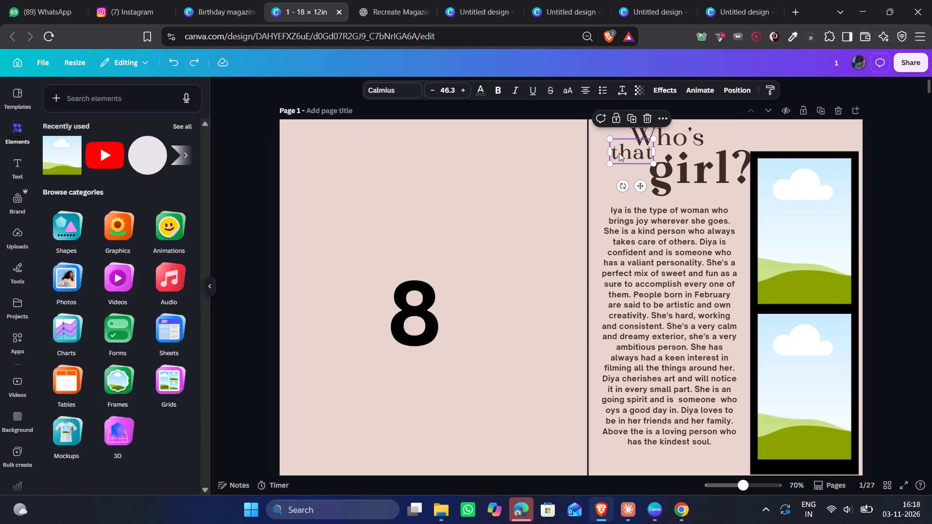
{"action": "left_click_drag", "start_coordinate": [619, 153], "coordinate": [612, 153]}
Move "girl?" left so it sits close beside "that" and clear of the black strip.
{"action": "left_click", "coordinate": [704, 173]}
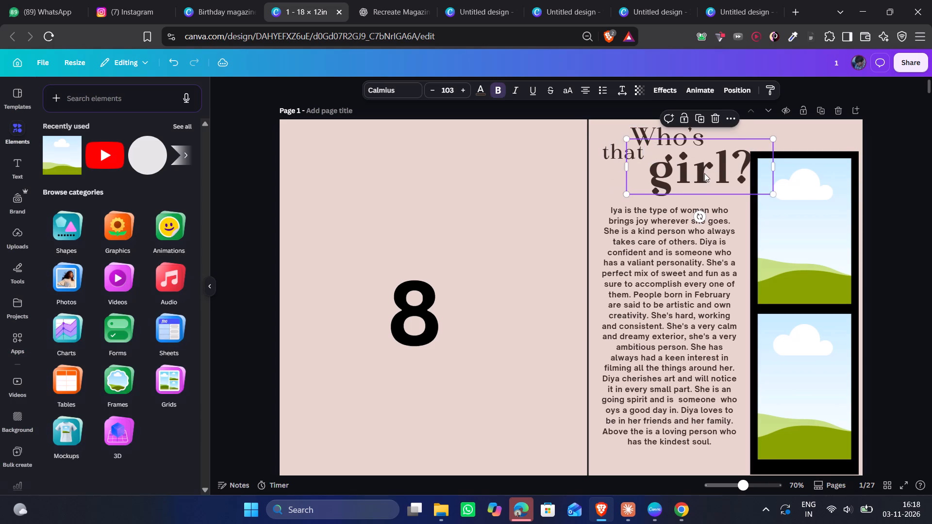
{"action": "left_click_drag", "start_coordinate": [704, 174], "coordinate": [691, 174]}
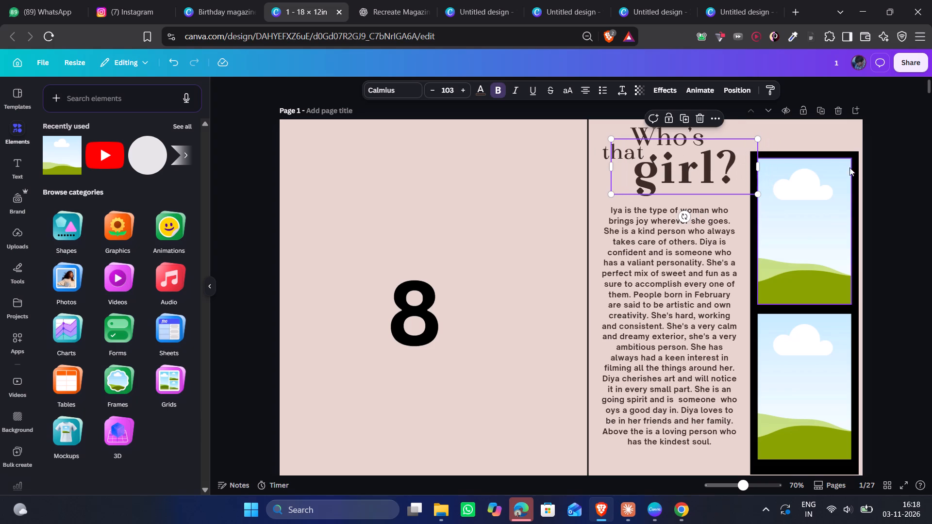
{"action": "left_click", "coordinate": [916, 175]}
{"action": "left_click", "coordinate": [906, 178]}
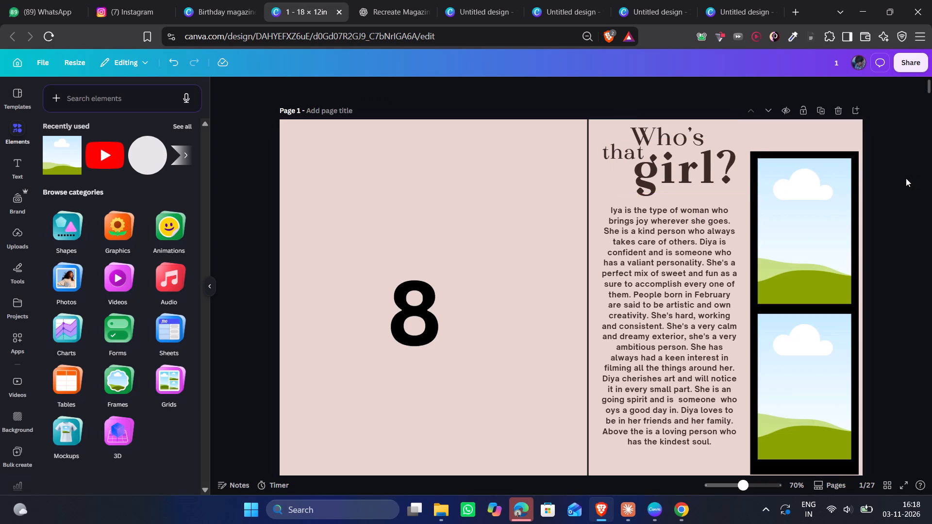
Stretch page 1's lower photo frame slightly at its bottom and top edges, narrowing the black gap between the two frames.
{"action": "scroll", "coordinate": [895, 179], "scroll_direction": "down", "scroll_amount": 1}
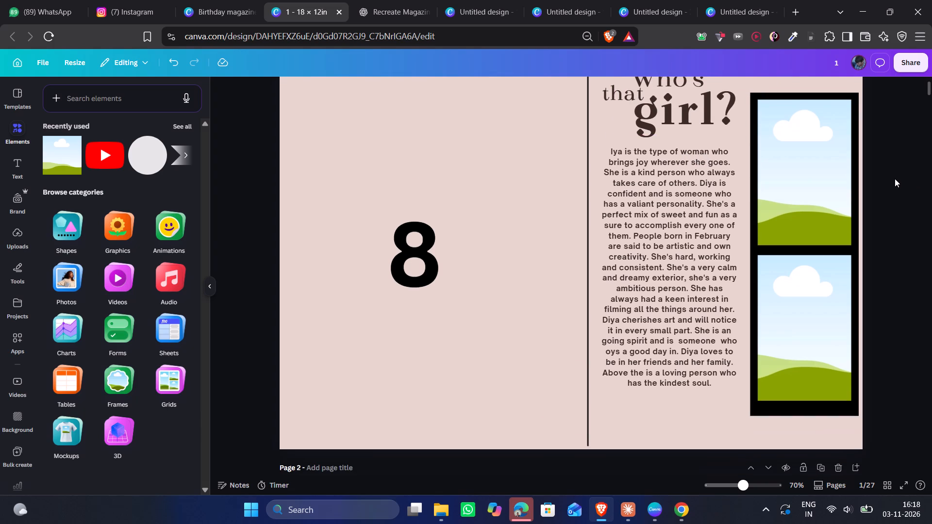
{"action": "left_click", "coordinate": [801, 339]}
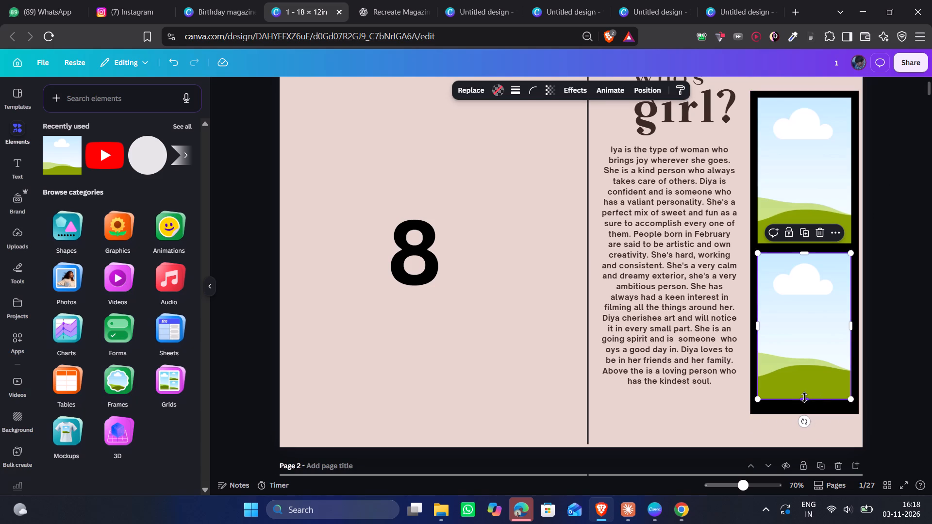
{"action": "left_click_drag", "start_coordinate": [804, 397], "coordinate": [804, 404]}
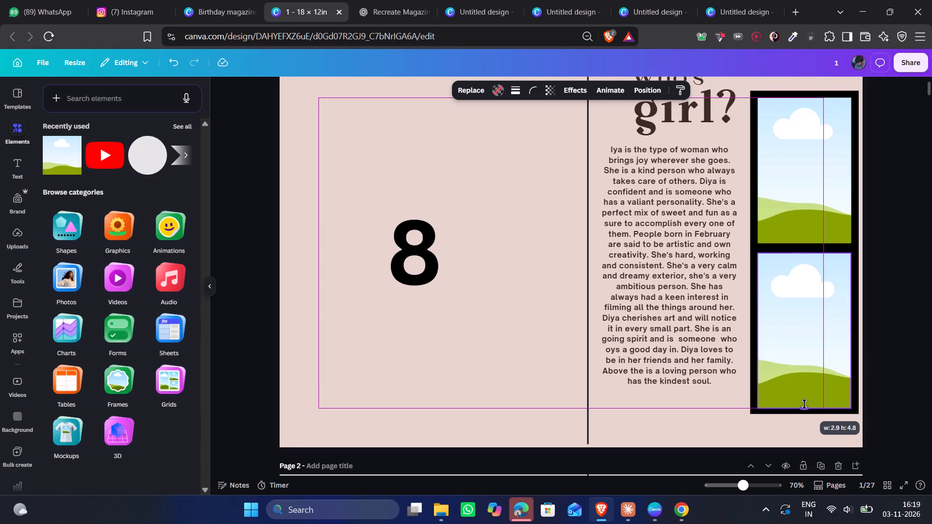
{"action": "left_click_drag", "start_coordinate": [804, 404], "coordinate": [807, 402]}
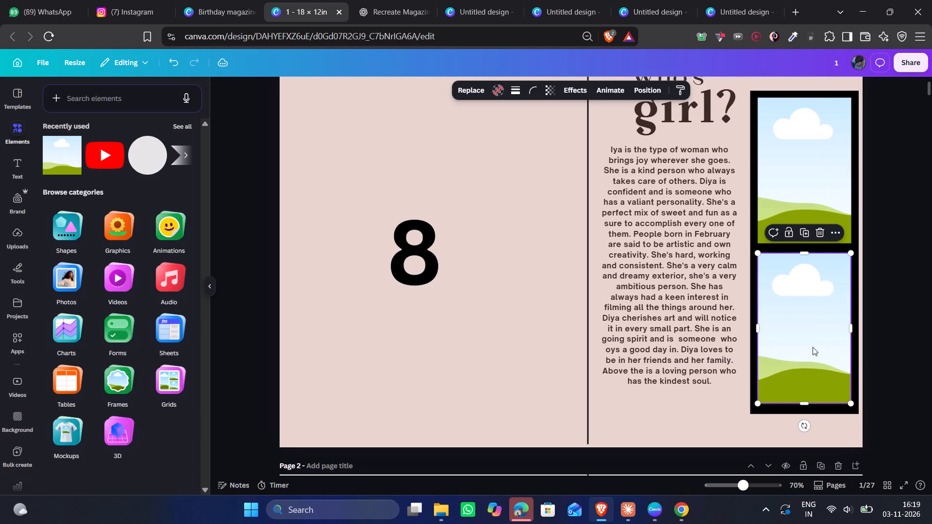
{"action": "left_click_drag", "start_coordinate": [810, 254], "coordinate": [810, 249]}
{"action": "left_click", "coordinate": [898, 224]}
{"action": "left_click", "coordinate": [898, 224]}
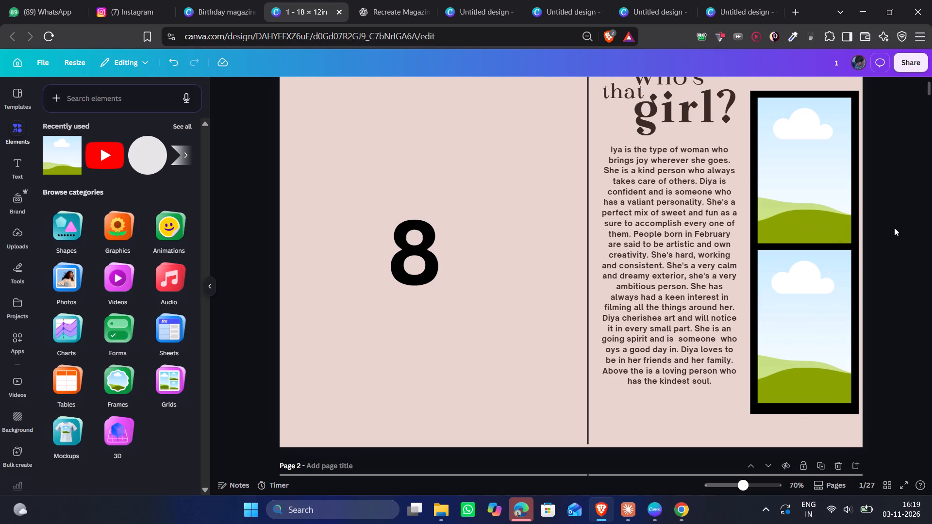
Review page 1's "Who's that girl?" layout against the original version on page 2.
{"action": "scroll", "coordinate": [893, 229], "scroll_direction": "up", "scroll_amount": 2}
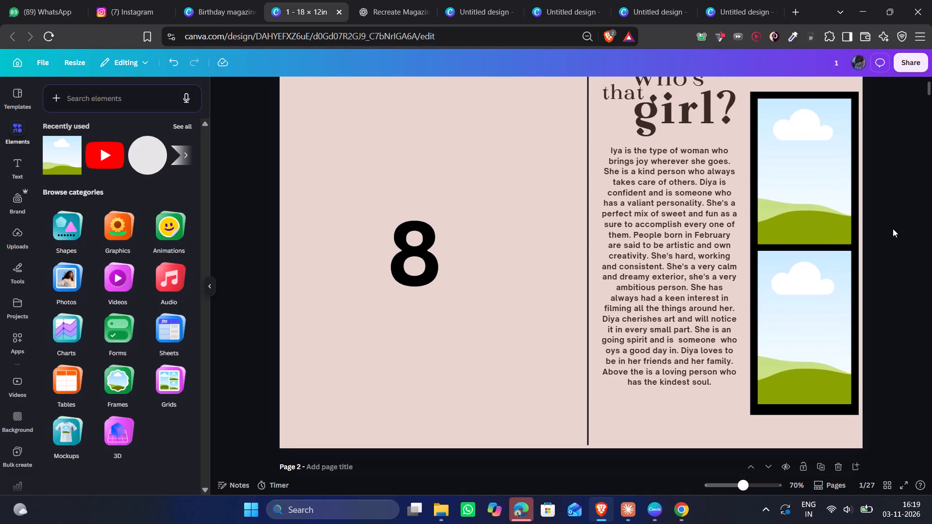
{"action": "scroll", "coordinate": [893, 229], "scroll_direction": "up", "scroll_amount": 1}
{"action": "scroll", "coordinate": [893, 229], "scroll_direction": "down", "scroll_amount": 10}
{"action": "scroll", "coordinate": [893, 229], "scroll_direction": "up", "scroll_amount": 3}
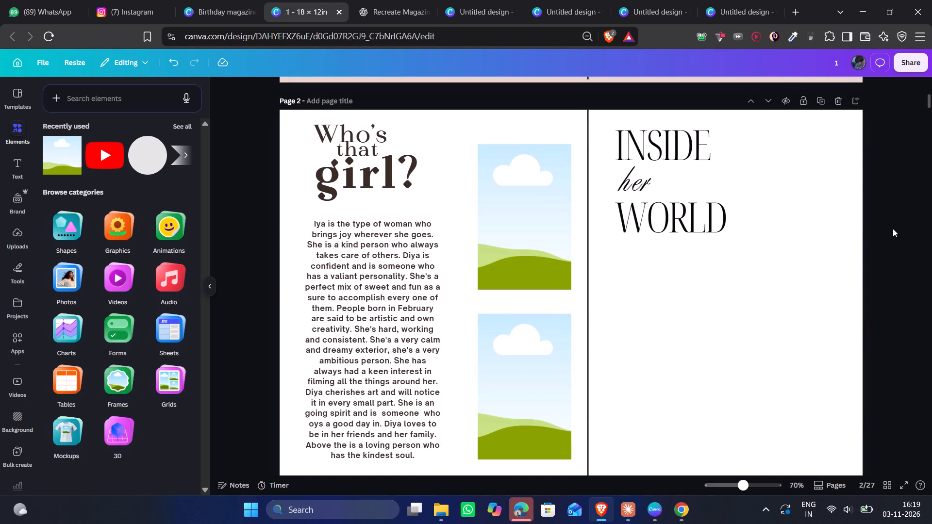
{"action": "scroll", "coordinate": [893, 229], "scroll_direction": "up", "scroll_amount": 8}
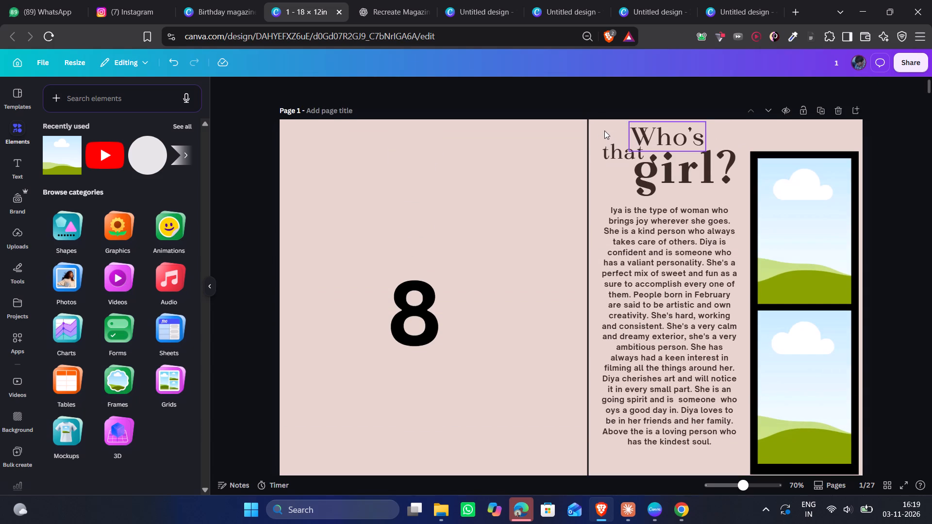
Copy page 1's title words, body paragraph, black strip and both photo frames together.
{"action": "left_click_drag", "start_coordinate": [597, 127], "coordinate": [845, 467]}
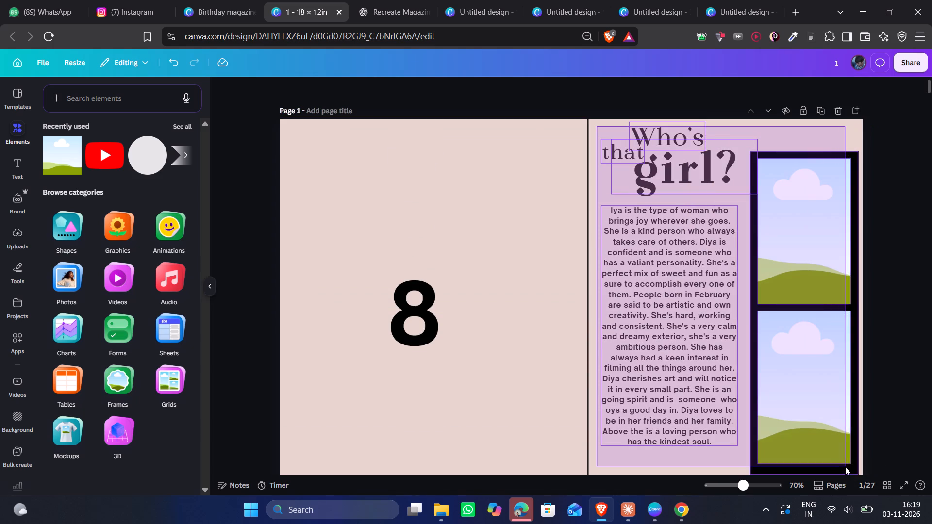
{"action": "left_click_drag", "start_coordinate": [845, 467], "coordinate": [854, 465]}
{"action": "key", "text": "ctrl+c"}
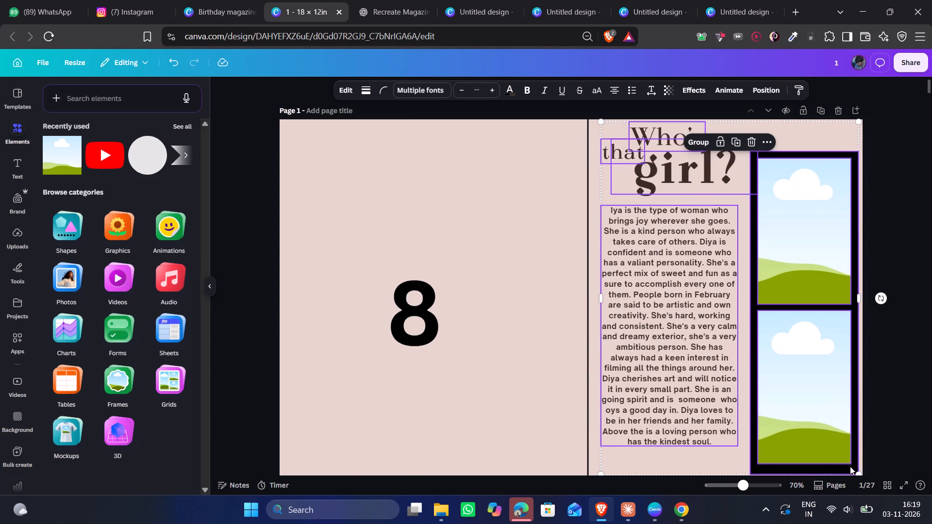
Delete the old "Who's that girl?" title words, body paragraph and two photo frames from page 2's left half.
{"action": "scroll", "coordinate": [723, 400], "scroll_direction": "down", "scroll_amount": 7}
{"action": "left_click_drag", "start_coordinate": [559, 351], "coordinate": [323, 131]}
{"action": "scroll", "coordinate": [395, 174], "scroll_direction": "up", "scroll_amount": 2}
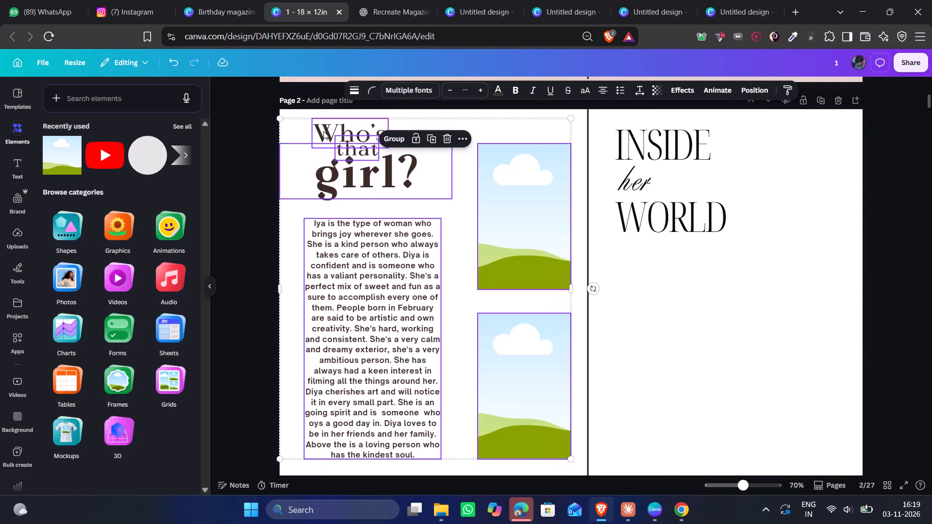
{"action": "key", "text": "Delete"}
{"action": "key", "text": "ctrl+v"}
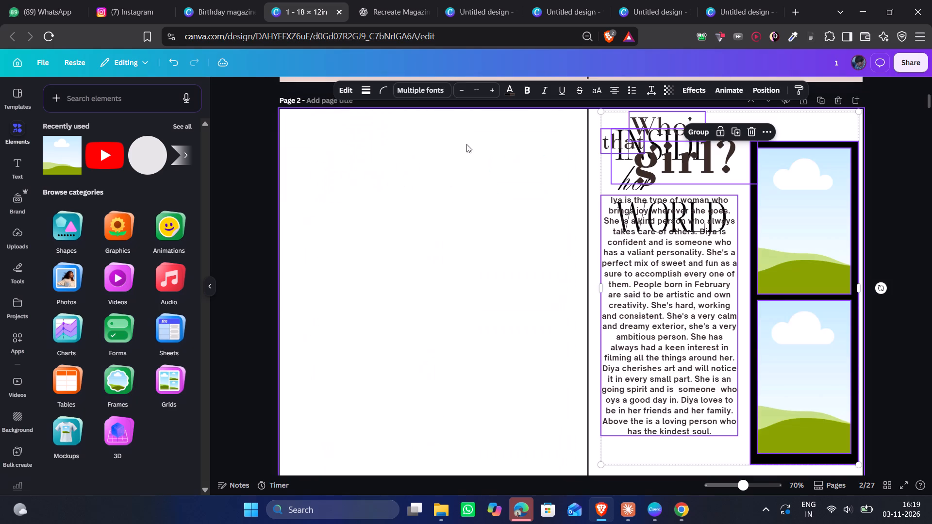
{"action": "left_click_drag", "start_coordinate": [787, 305], "coordinate": [491, 319]}
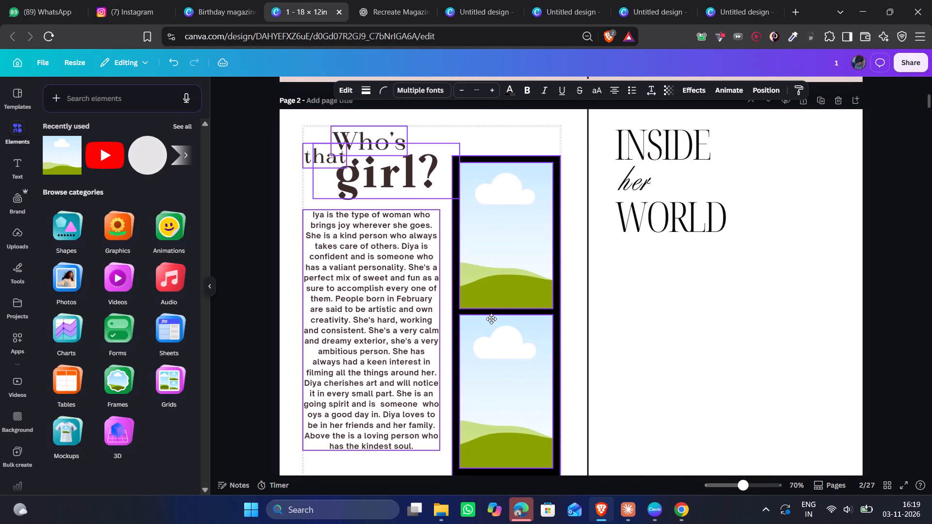
{"action": "left_click_drag", "start_coordinate": [491, 319], "coordinate": [496, 314]}
{"action": "scroll", "coordinate": [496, 314], "scroll_direction": "down", "scroll_amount": 1}
{"action": "scroll", "coordinate": [495, 299], "scroll_direction": "up", "scroll_amount": 1}
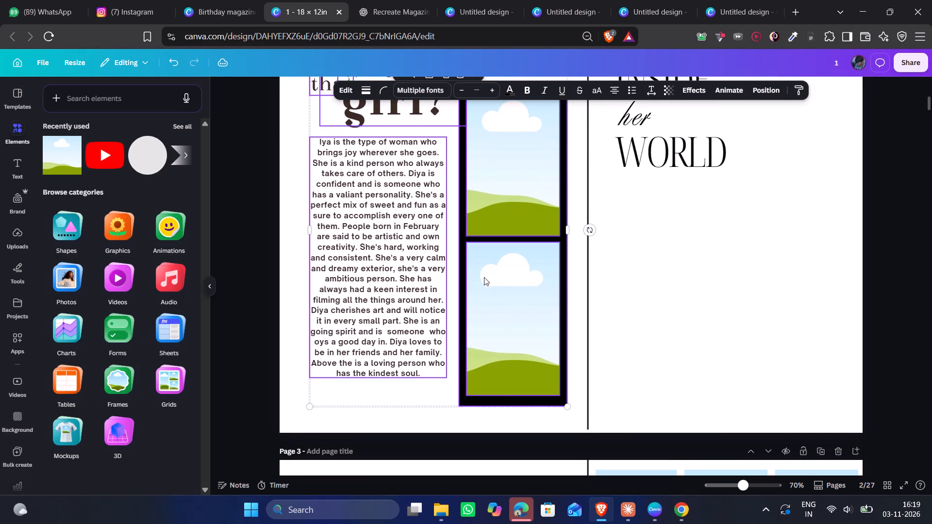
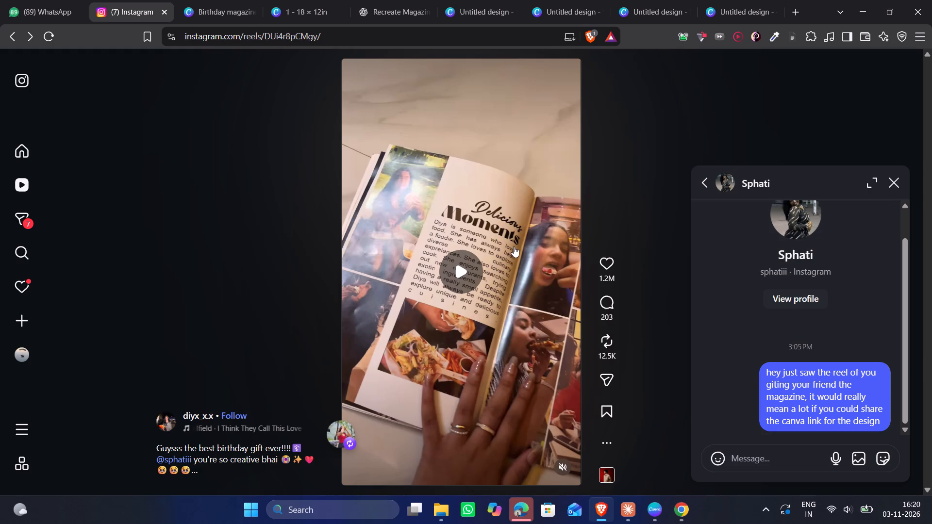
Play the Instagram birthday magazine reel onward from the "Delicious Moments" spread and pause it on the six-photo grid page.
{"action": "left_click", "coordinate": [514, 246]}
{"action": "left_click", "coordinate": [482, 252]}
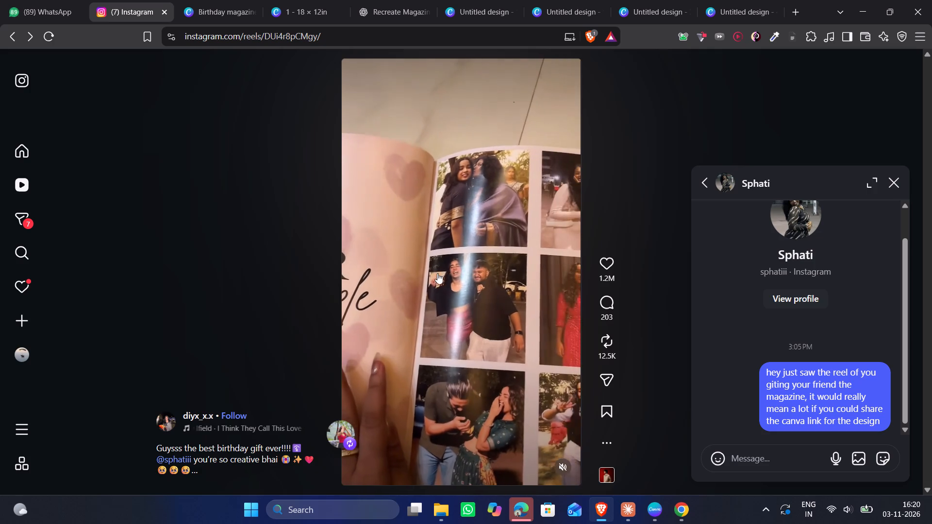
{"action": "left_click", "coordinate": [434, 274]}
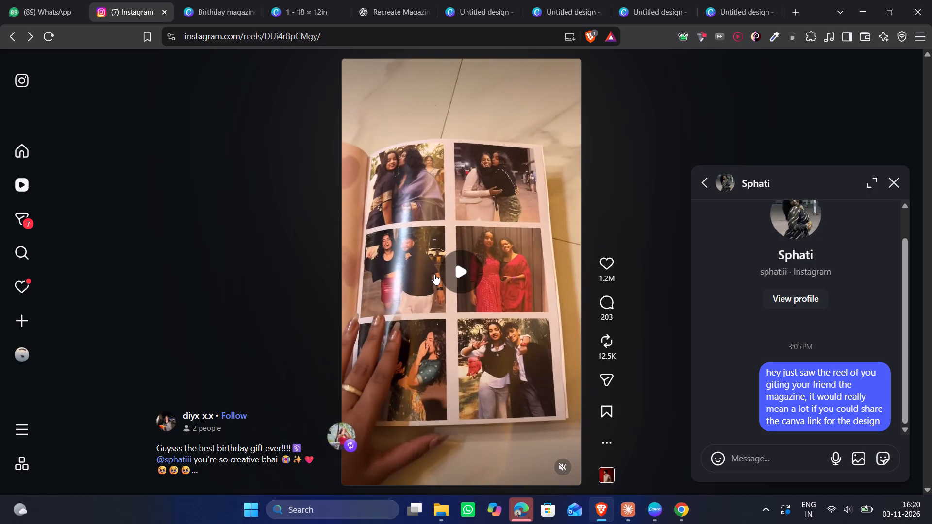
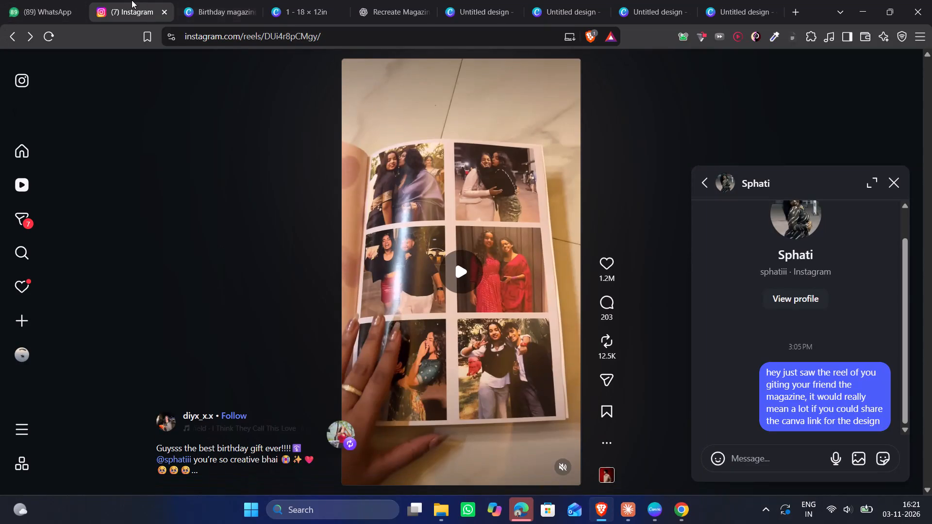
Pause the Instagram reference reel on the black "BIRTHDAY MAGAZINE" front cover and start a screen capture of that frame.
{"action": "left_click", "coordinate": [505, 196]}
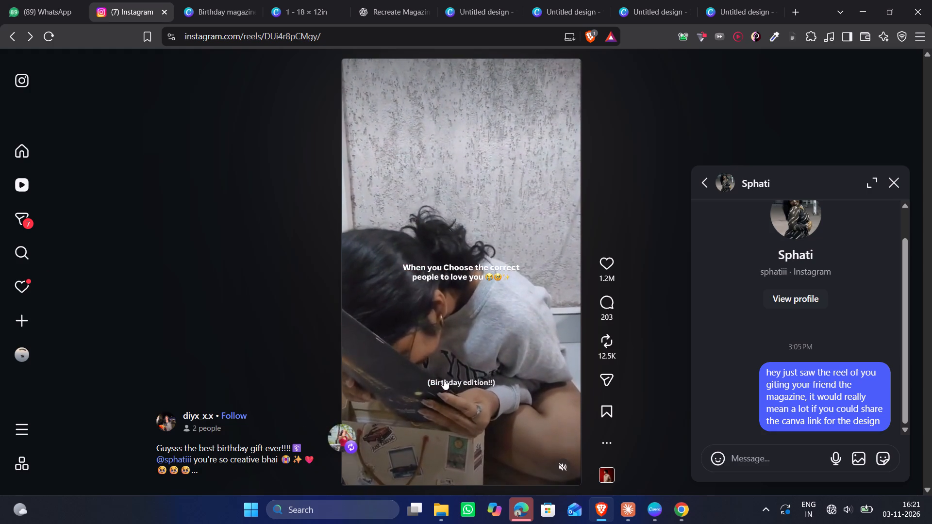
{"action": "left_click", "coordinate": [467, 317]}
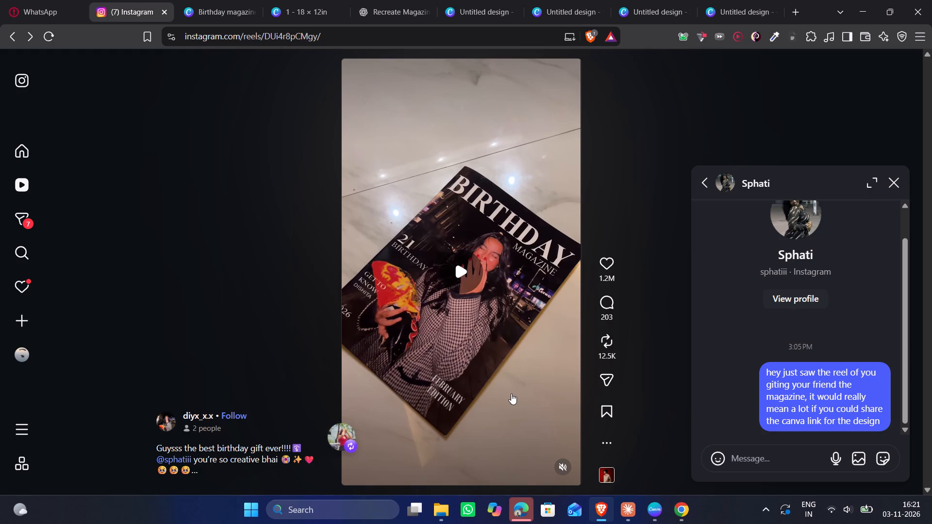
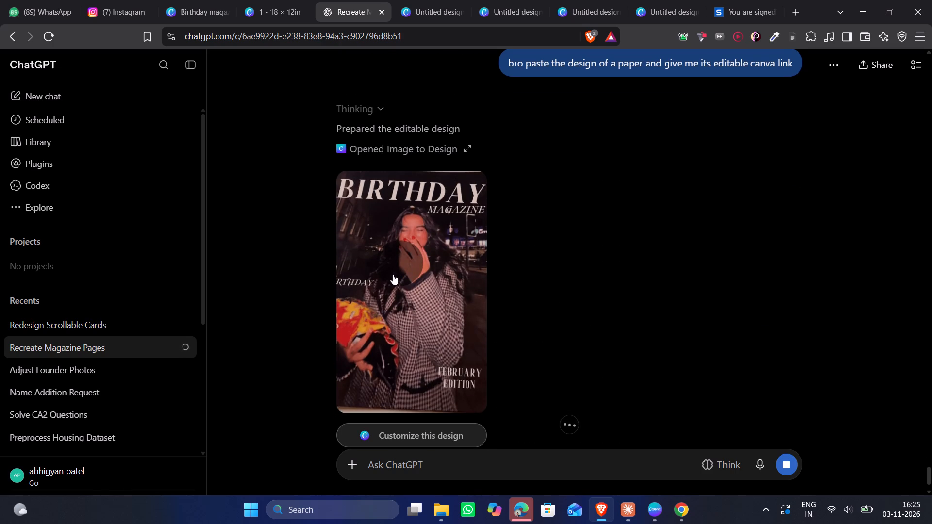
Open the generated birthday magazine cover for customizing in Canva.
{"action": "left_click", "coordinate": [456, 441]}
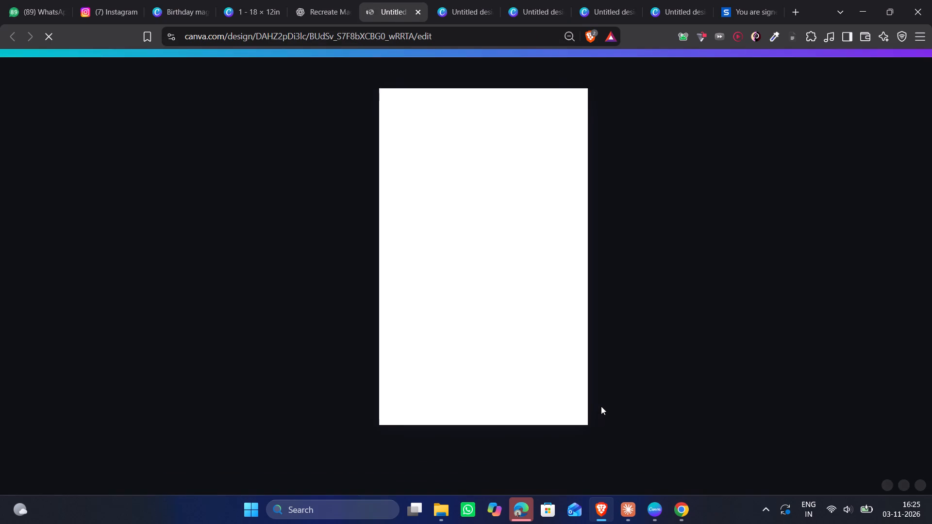
Examine whether the cover's BIRTHDAY title and the small frame graphic below MAGAZINE are separate editable elements.
{"action": "left_click", "coordinate": [495, 143]}
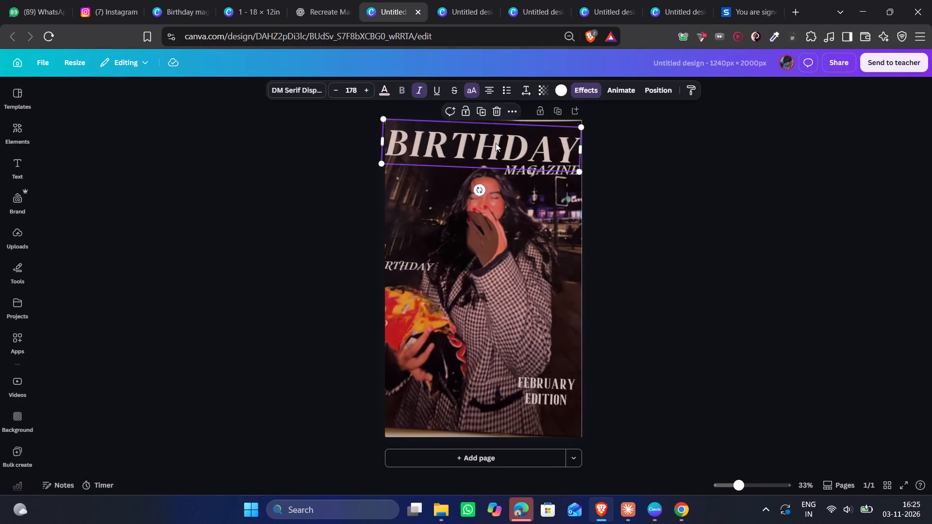
{"action": "left_click", "coordinate": [702, 246]}
{"action": "left_click", "coordinate": [558, 175]}
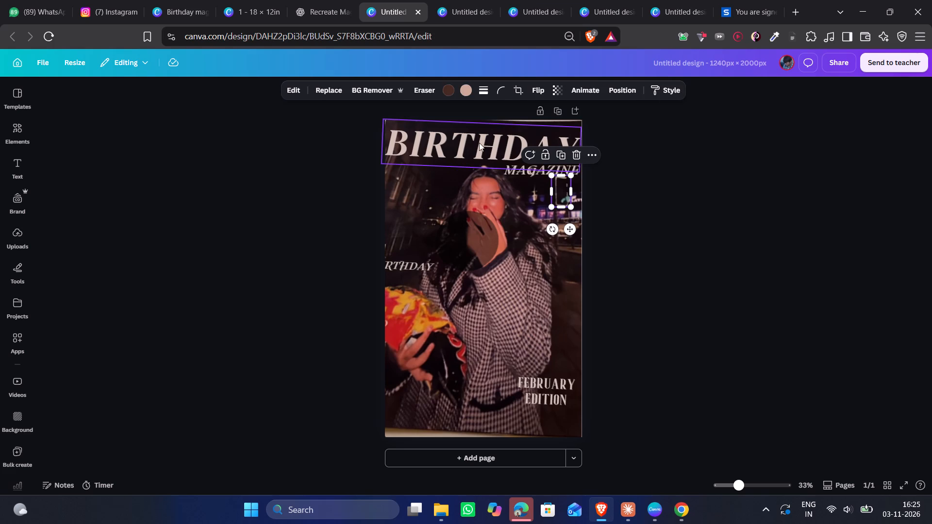
{"action": "left_click", "coordinate": [476, 143]}
{"action": "left_click_drag", "start_coordinate": [663, 136], "coordinate": [669, 136]}
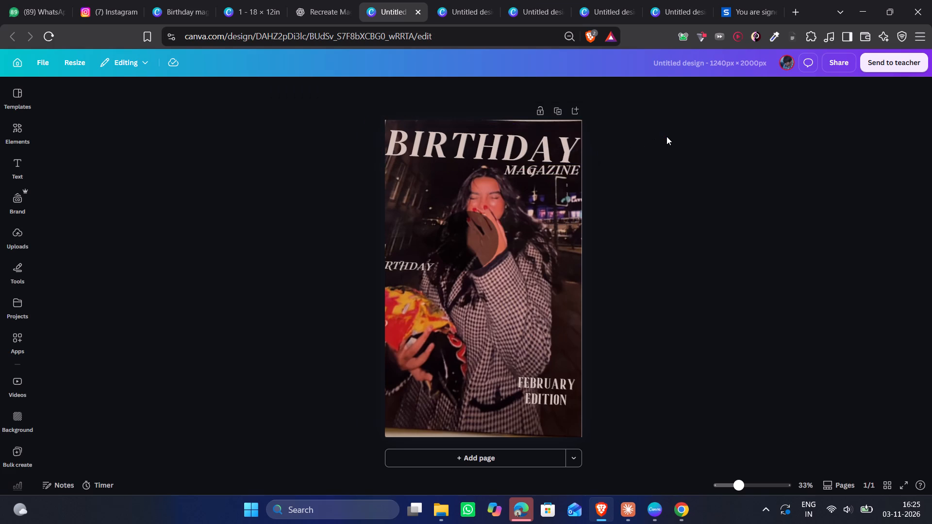
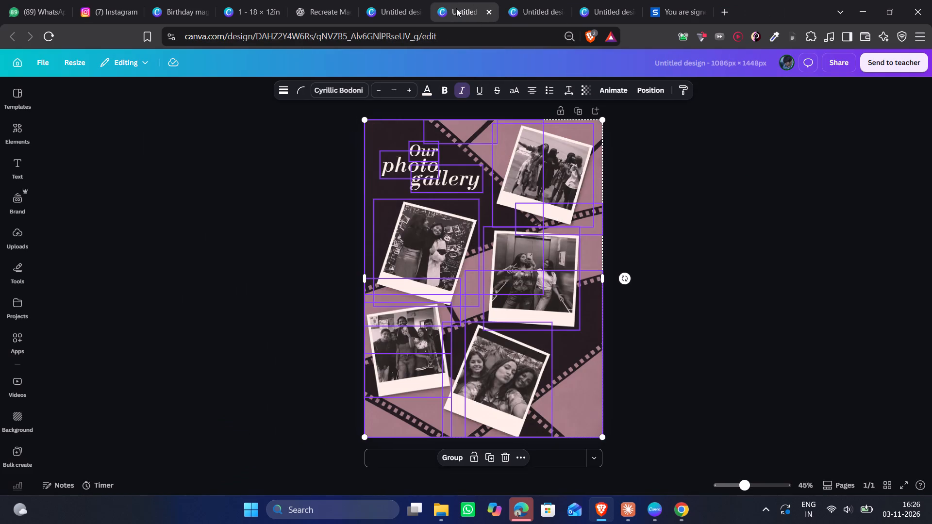
Close the three extra untitled Canva designs, starting with the photo gallery and "Who's that girl?" pages, keeping the Birthday Magazine cover design open.
{"action": "left_click", "coordinate": [487, 11]}
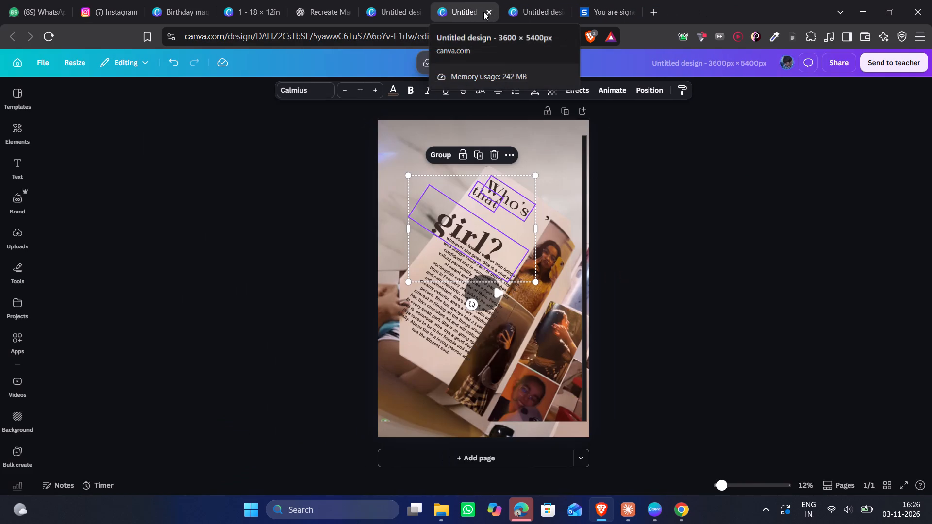
{"action": "left_click", "coordinate": [483, 12]}
{"action": "left_click", "coordinate": [486, 15]}
{"action": "left_click", "coordinate": [486, 15]}
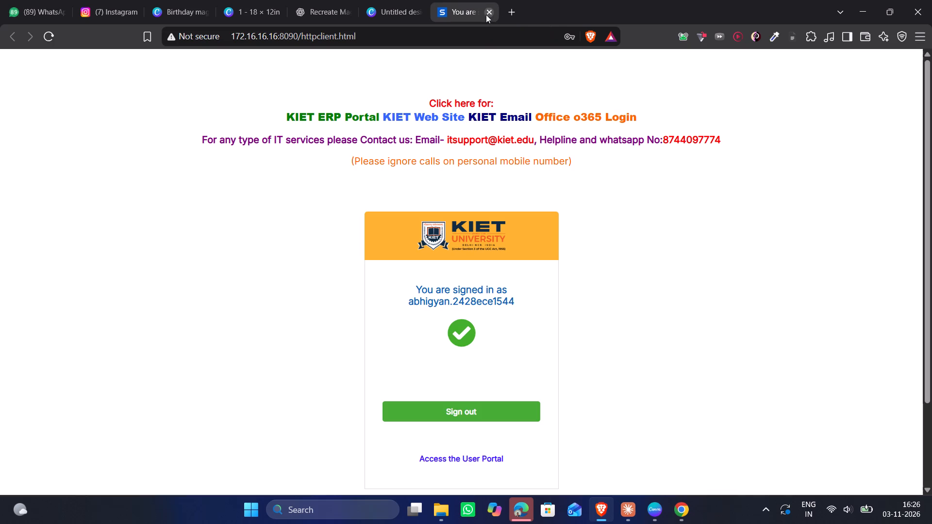
Return to the 18 × 12in magazine design, passing through the Birthday Magazine cover design and the ChatGPT conversation.
{"action": "left_click", "coordinate": [379, 0]}
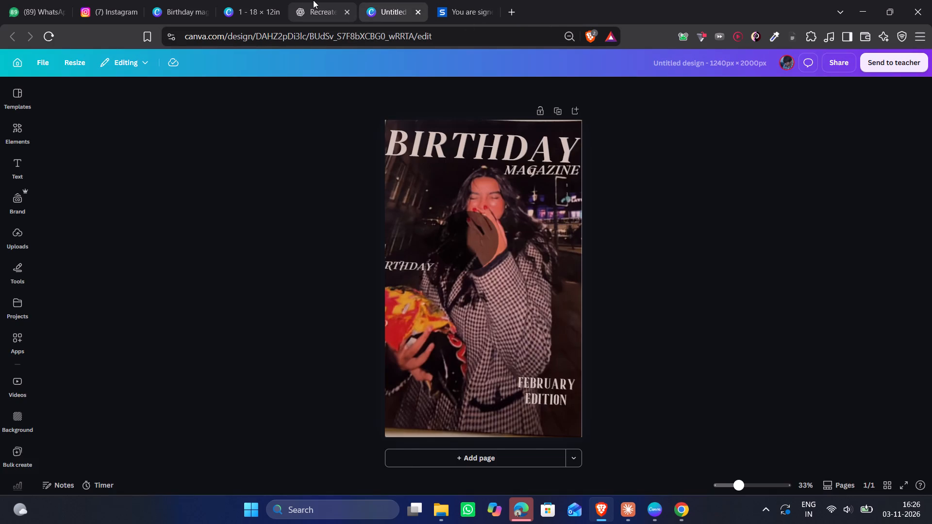
{"action": "left_click", "coordinate": [312, 0]}
{"action": "left_click", "coordinate": [256, 0]}
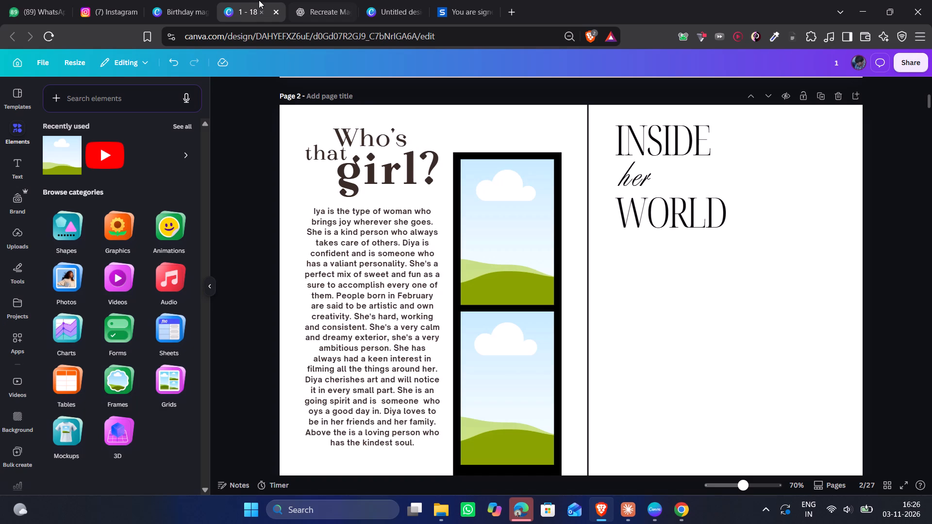
Review the layouts of the 18 × 12 in magazine's spreads, from the opening pages through page 11.
{"action": "scroll", "coordinate": [533, 294], "scroll_direction": "up", "scroll_amount": 8}
{"action": "scroll", "coordinate": [533, 294], "scroll_direction": "down", "scroll_amount": 1}
{"action": "scroll", "coordinate": [533, 294], "scroll_direction": "up", "scroll_amount": 2}
{"action": "scroll", "coordinate": [533, 295], "scroll_direction": "down", "scroll_amount": 1}
{"action": "scroll", "coordinate": [533, 295], "scroll_direction": "up", "scroll_amount": 2}
{"action": "scroll", "coordinate": [531, 295], "scroll_direction": "down", "scroll_amount": 4}
{"action": "scroll", "coordinate": [531, 295], "scroll_direction": "up", "scroll_amount": 1}
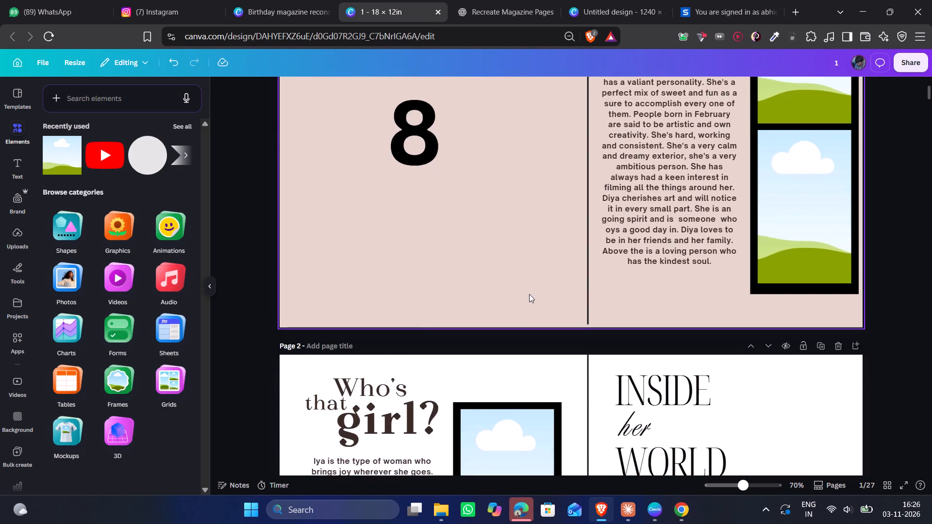
{"action": "scroll", "coordinate": [529, 294], "scroll_direction": "down", "scroll_amount": 15}
{"action": "scroll", "coordinate": [523, 295], "scroll_direction": "down", "scroll_amount": 12}
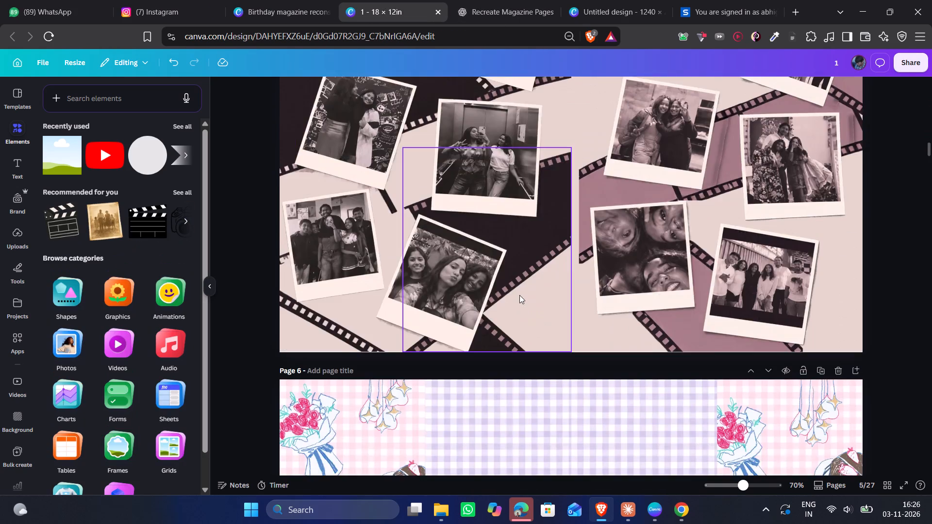
{"action": "scroll", "coordinate": [519, 295], "scroll_direction": "down", "scroll_amount": 19}
{"action": "scroll", "coordinate": [514, 296], "scroll_direction": "down", "scroll_amount": 17}
{"action": "scroll", "coordinate": [511, 296], "scroll_direction": "up", "scroll_amount": 3}
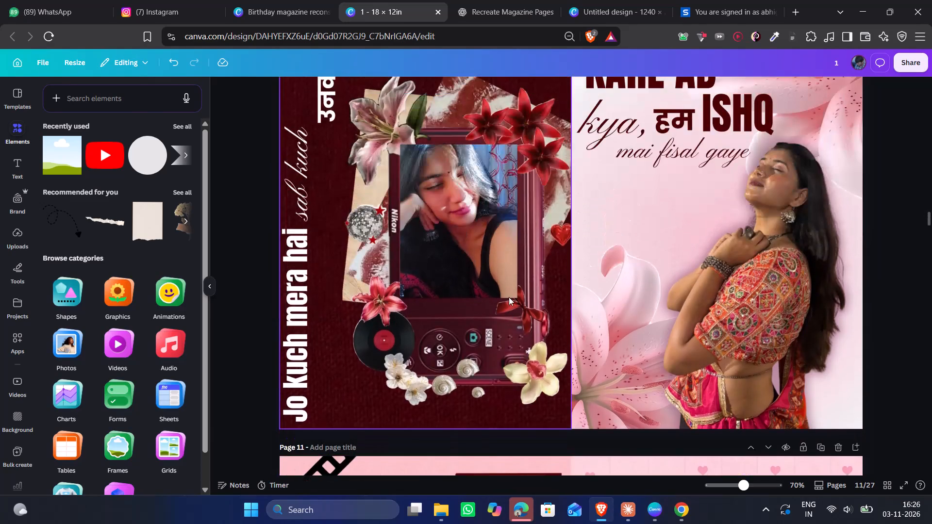
{"action": "scroll", "coordinate": [507, 297], "scroll_direction": "down", "scroll_amount": 12}
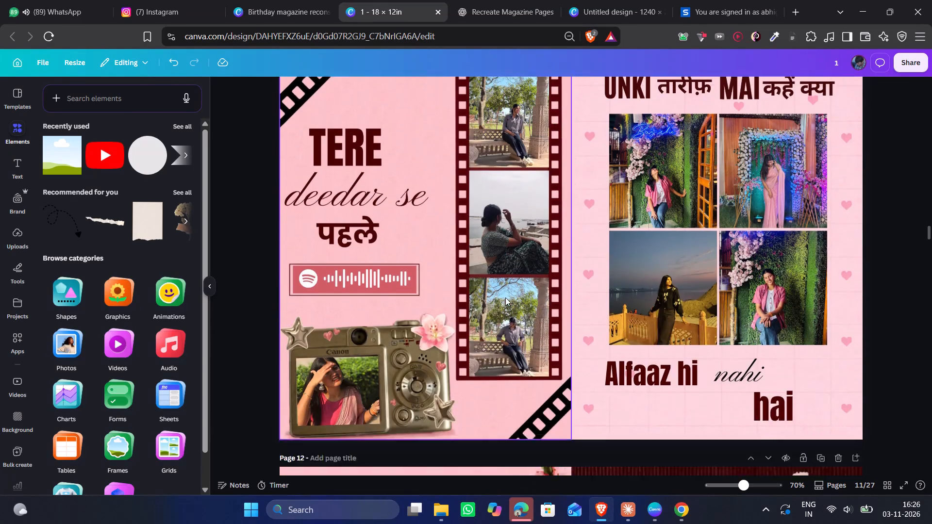
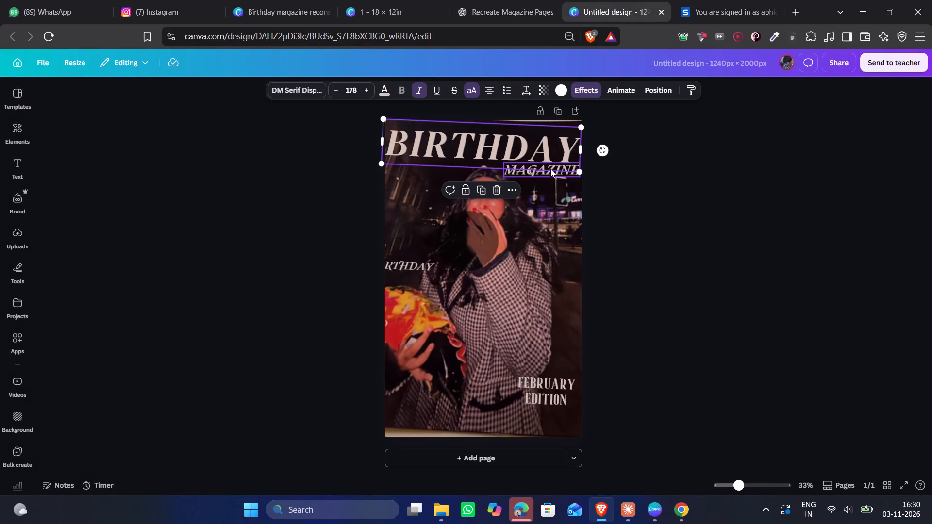
Copy the BIRTHDAY and MAGAZINE titles from the recreated cover design.
{"action": "left_click", "coordinate": [550, 169], "text": "shift"}
{"action": "key", "text": "ctrl+c"}
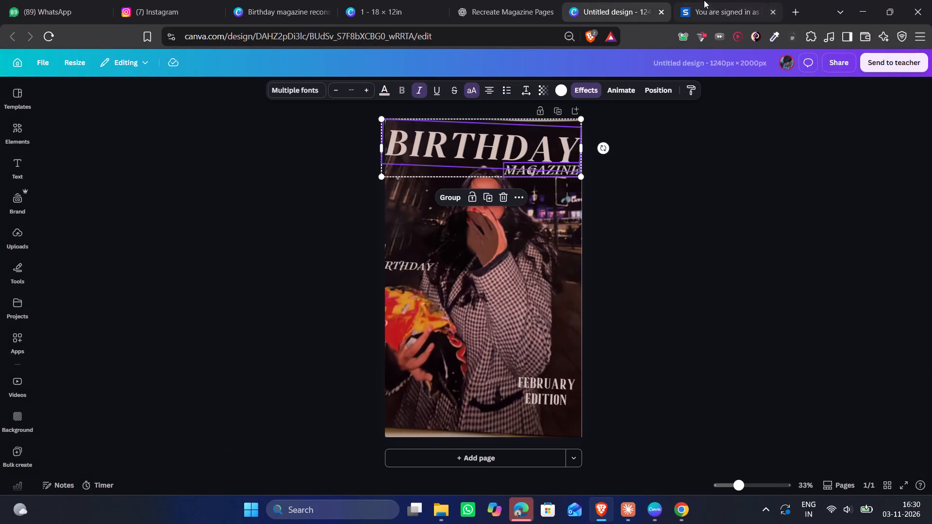
Examine the photo gallery and neighbouring pages in the Birthday magazine reconstruction design.
{"action": "left_click", "coordinate": [717, 0]}
{"action": "left_click", "coordinate": [290, 0]}
{"action": "scroll", "coordinate": [578, 312], "scroll_direction": "up", "scroll_amount": 1}
{"action": "scroll", "coordinate": [578, 312], "scroll_direction": "down", "scroll_amount": 1}
{"action": "scroll", "coordinate": [578, 312], "scroll_direction": "up", "scroll_amount": 7}
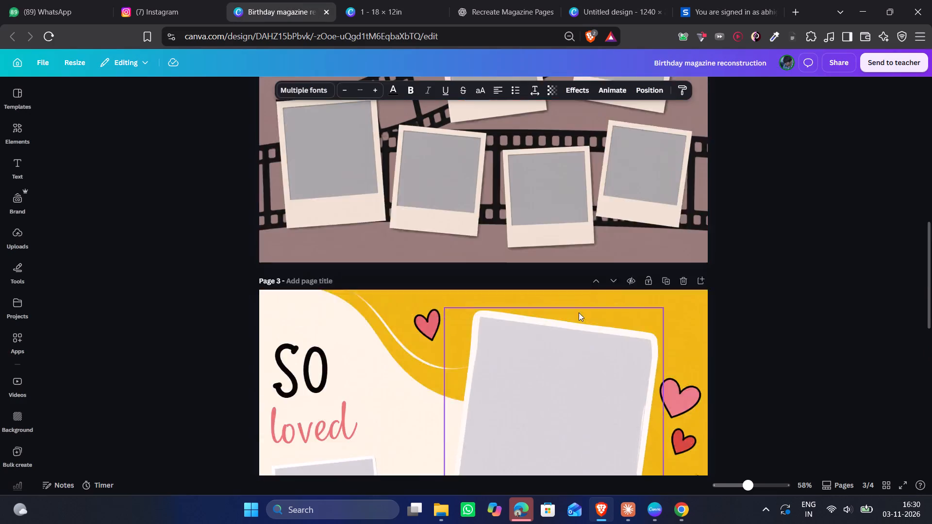
{"action": "scroll", "coordinate": [579, 312], "scroll_direction": "up", "scroll_amount": 4}
{"action": "scroll", "coordinate": [579, 312], "scroll_direction": "down", "scroll_amount": 1}
{"action": "scroll", "coordinate": [579, 312], "scroll_direction": "up", "scroll_amount": 3}
{"action": "scroll", "coordinate": [577, 313], "scroll_direction": "down", "scroll_amount": 6}
{"action": "scroll", "coordinate": [575, 313], "scroll_direction": "up", "scroll_amount": 1}
{"action": "scroll", "coordinate": [575, 313], "scroll_direction": "down", "scroll_amount": 1}
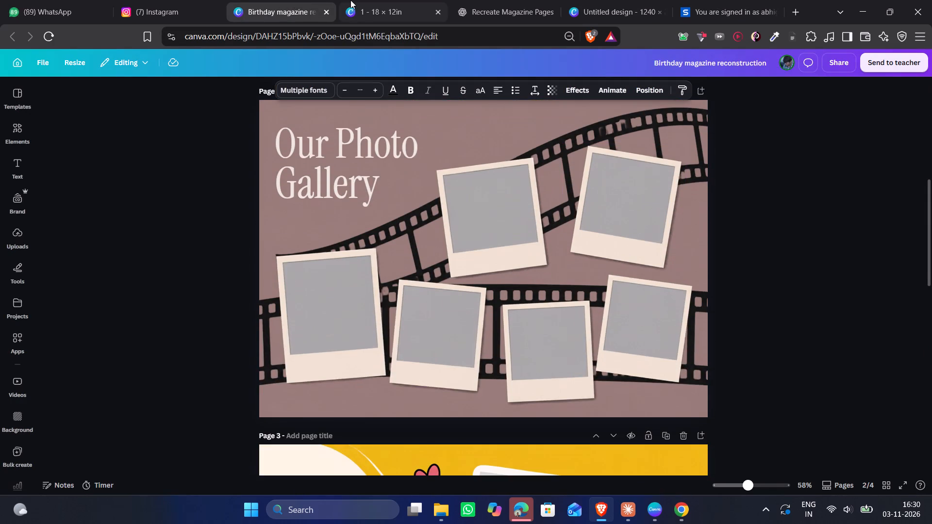
On page 1 of the 18 × 12 in design, delete the "Who's that girl?" heading, its paragraph and the framed photo placeholders.
{"action": "left_click", "coordinate": [351, 0]}
{"action": "scroll", "coordinate": [475, 324], "scroll_direction": "down", "scroll_amount": 7}
{"action": "scroll", "coordinate": [475, 324], "scroll_direction": "up", "scroll_amount": 2}
{"action": "scroll", "coordinate": [476, 324], "scroll_direction": "down", "scroll_amount": 1}
{"action": "scroll", "coordinate": [478, 323], "scroll_direction": "up", "scroll_amount": 13}
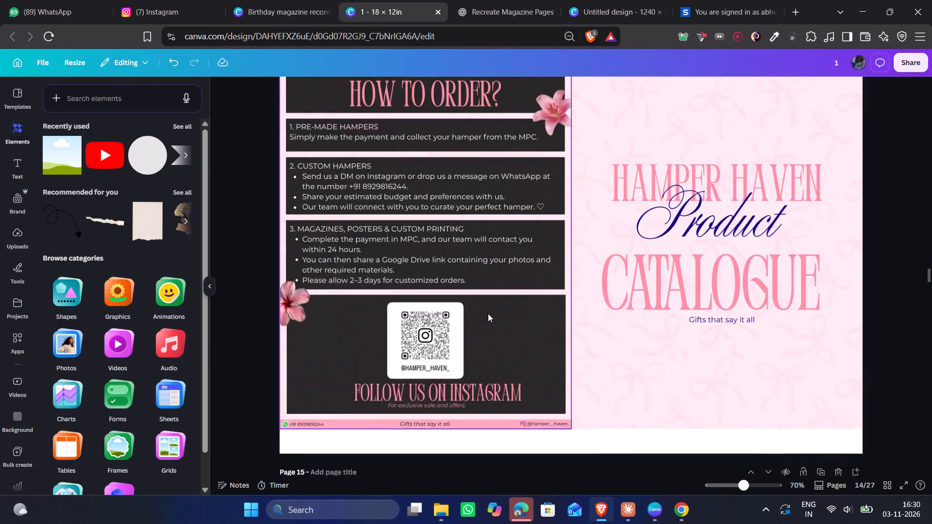
{"action": "scroll", "coordinate": [488, 313], "scroll_direction": "up", "scroll_amount": 20}
{"action": "scroll", "coordinate": [488, 313], "scroll_direction": "up", "scroll_amount": 20}
{"action": "scroll", "coordinate": [488, 313], "scroll_direction": "up", "scroll_amount": 1}
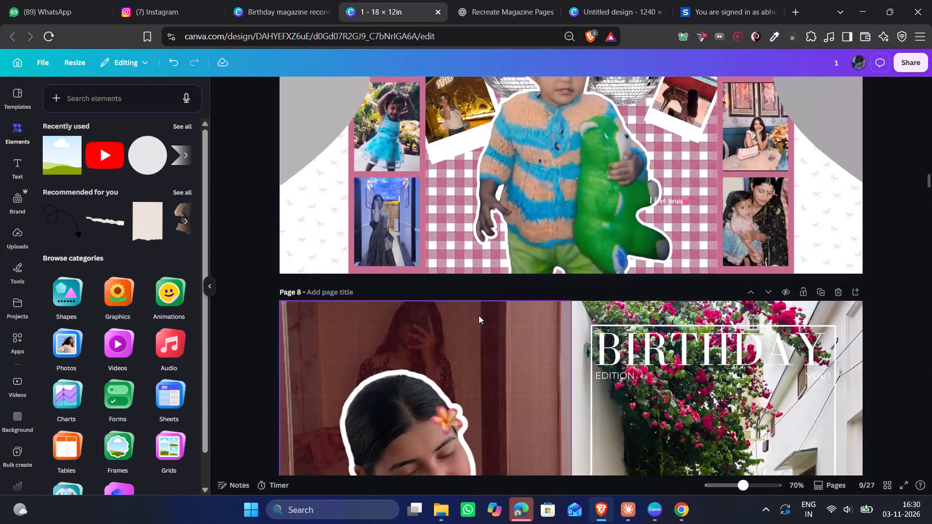
{"action": "scroll", "coordinate": [479, 315], "scroll_direction": "up", "scroll_amount": 17}
{"action": "scroll", "coordinate": [478, 315], "scroll_direction": "up", "scroll_amount": 9}
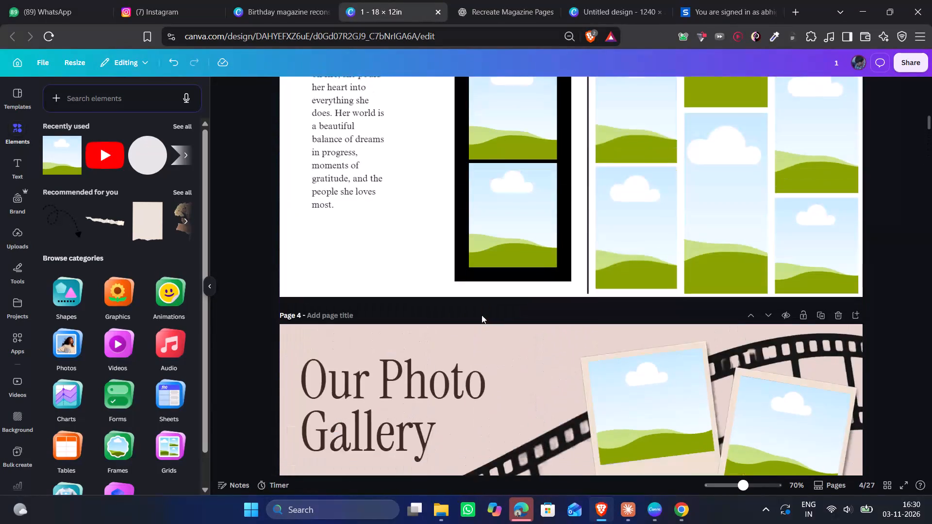
{"action": "scroll", "coordinate": [482, 315], "scroll_direction": "up", "scroll_amount": 12}
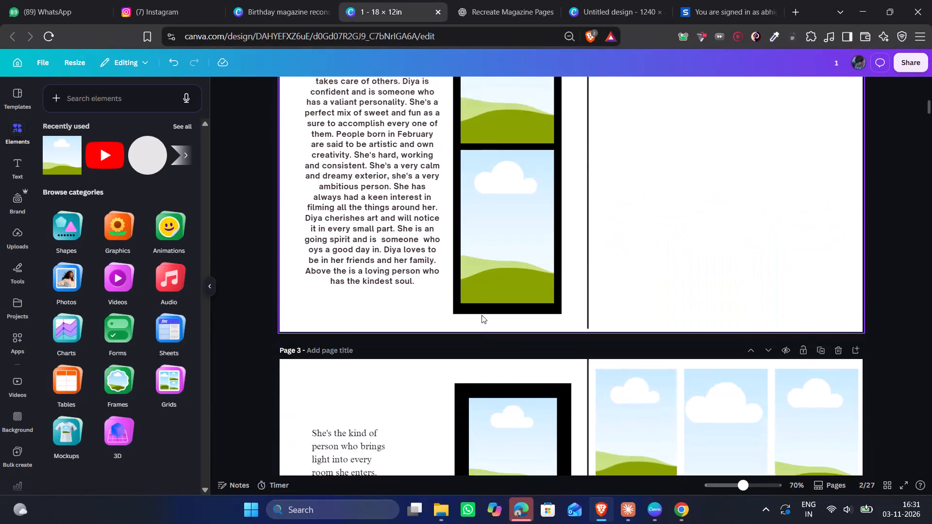
{"action": "scroll", "coordinate": [482, 315], "scroll_direction": "up", "scroll_amount": 6}
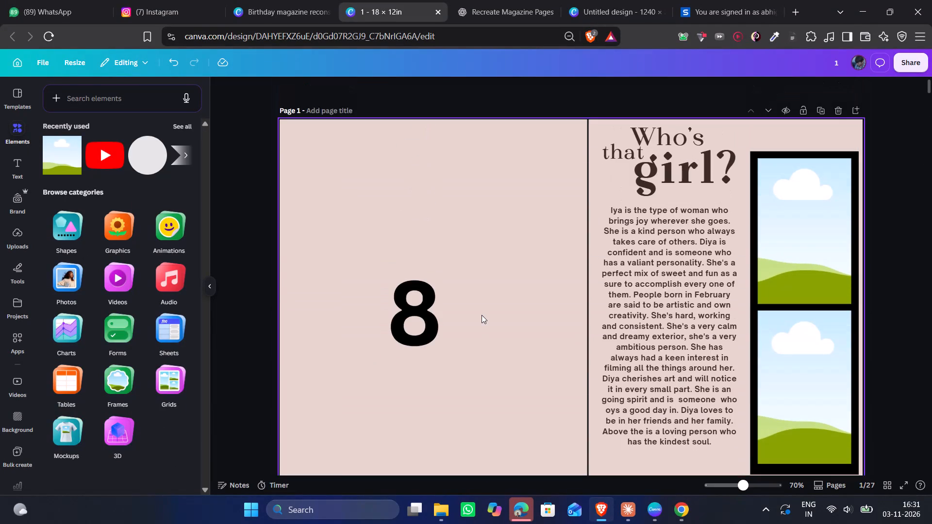
{"action": "scroll", "coordinate": [482, 315], "scroll_direction": "down", "scroll_amount": 3}
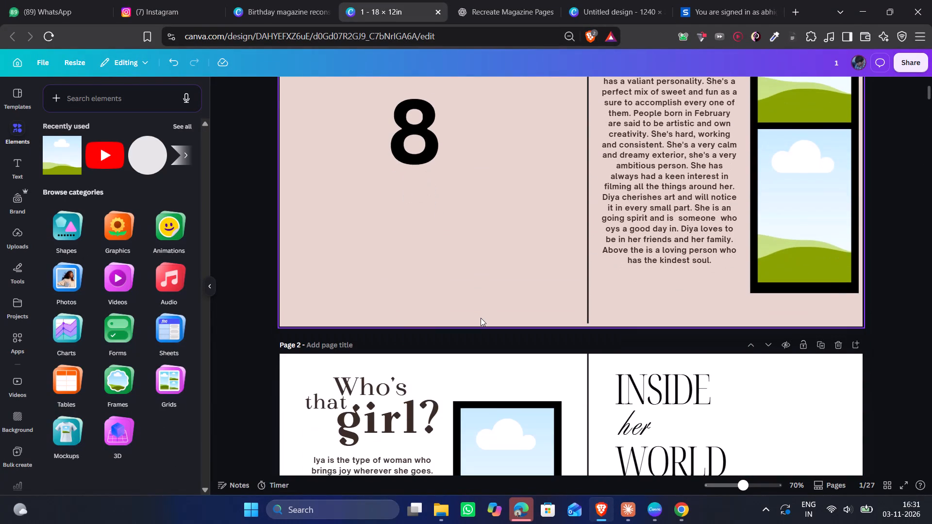
{"action": "scroll", "coordinate": [481, 318], "scroll_direction": "up", "scroll_amount": 3}
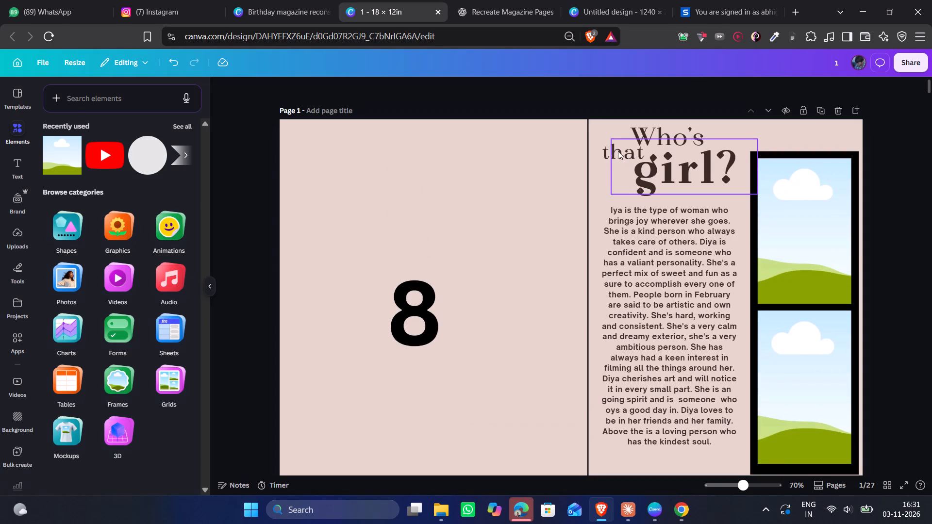
{"action": "left_click_drag", "start_coordinate": [600, 131], "coordinate": [860, 377]}
{"action": "key", "text": "Delete"}
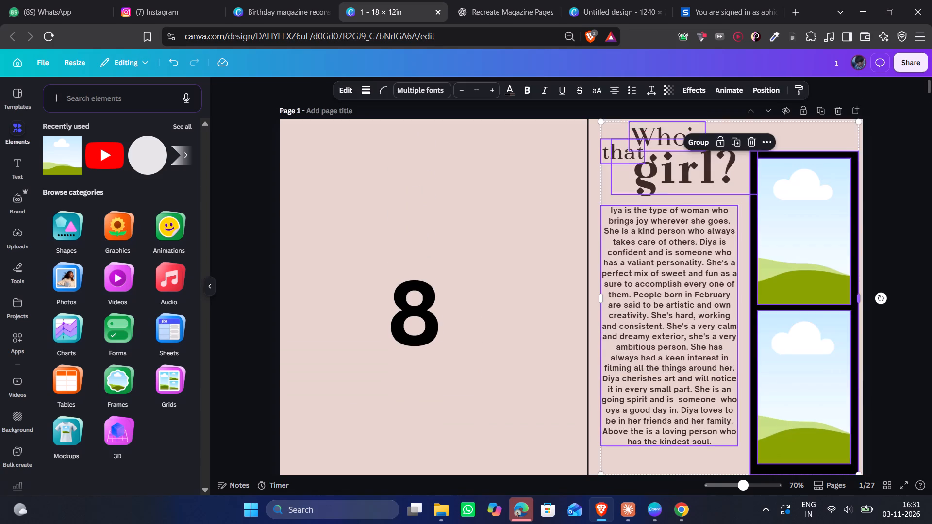
Paste the copied titles onto page 1, shrink them to about 5.7 in wide, and place them atop the right-hand half.
{"action": "key", "text": "ctrl+v"}
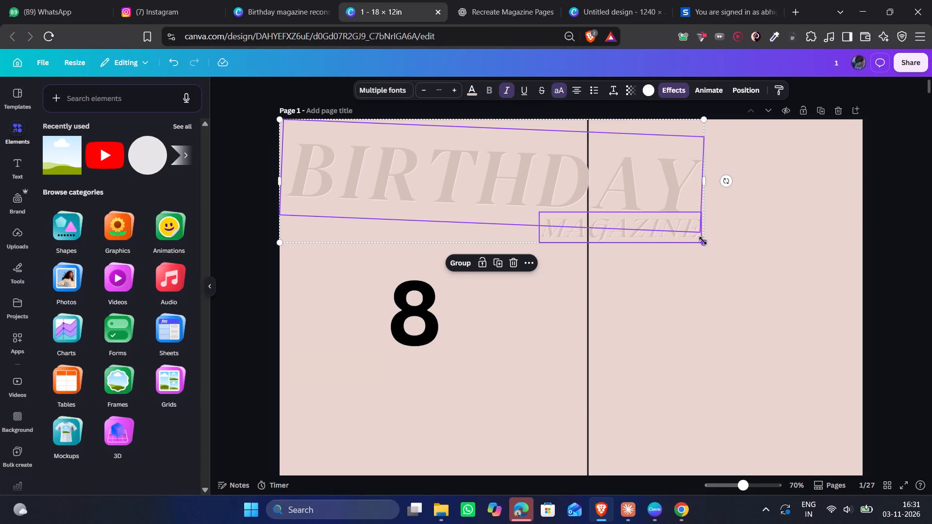
{"action": "left_click_drag", "start_coordinate": [703, 241], "coordinate": [468, 163]}
{"action": "left_click_drag", "start_coordinate": [415, 160], "coordinate": [608, 157]}
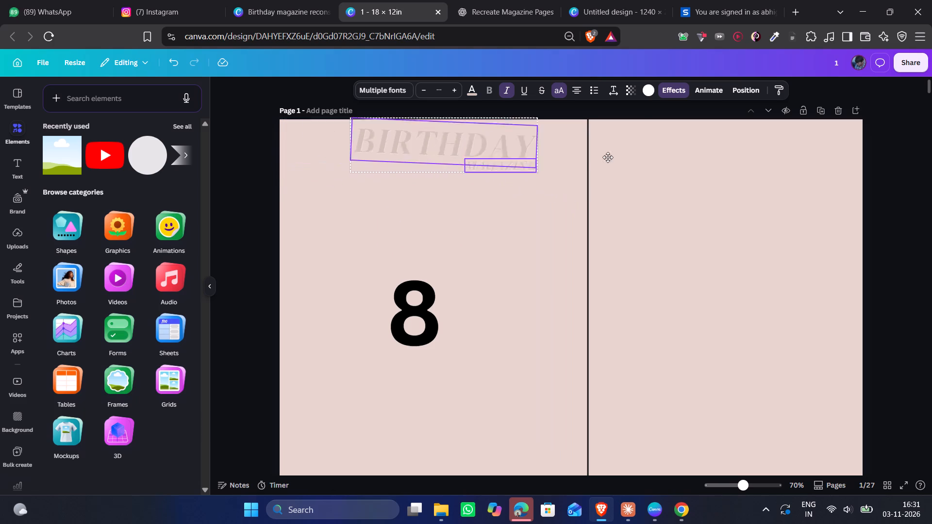
{"action": "left_click_drag", "start_coordinate": [608, 157], "coordinate": [773, 172]}
{"action": "left_click", "coordinate": [886, 190]}
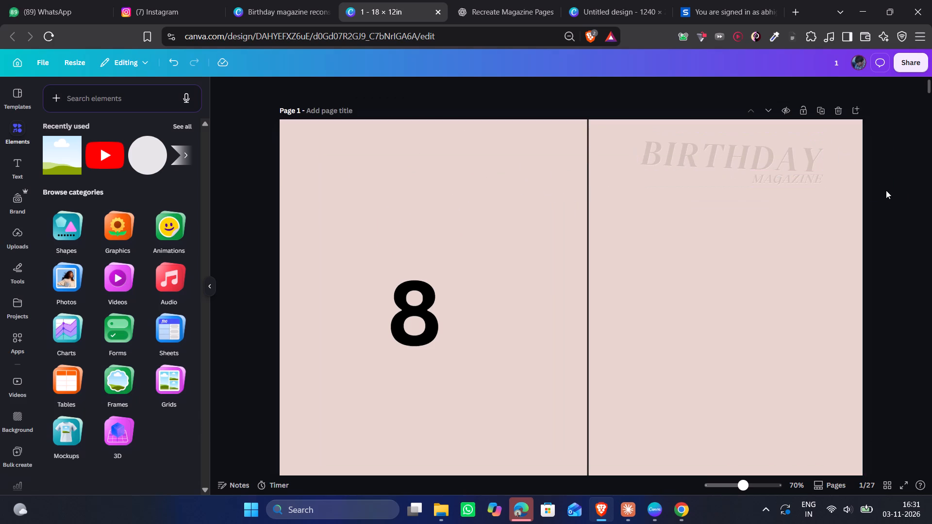
Straighten the BIRTHDAY title by setting its rotation to 0°.
{"action": "left_click", "coordinate": [794, 165]}
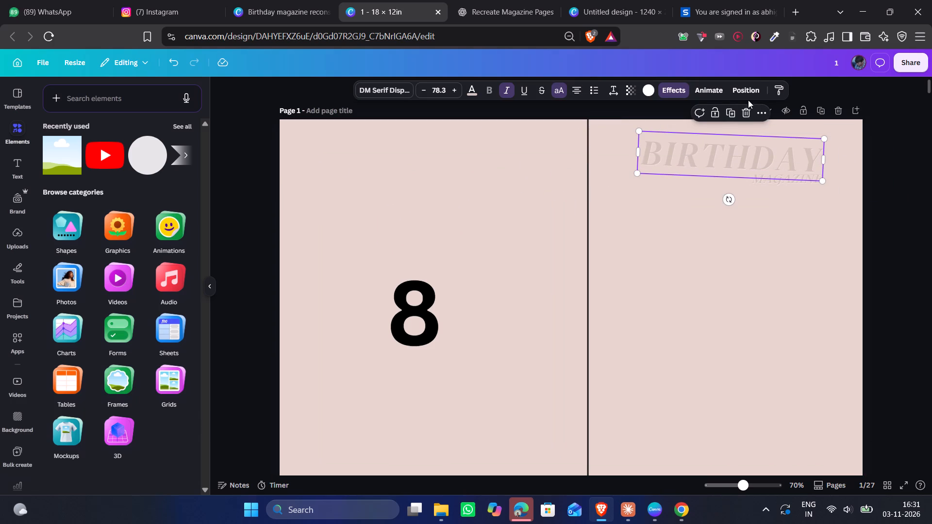
{"action": "left_click", "coordinate": [745, 90]}
{"action": "left_click", "coordinate": [102, 119]}
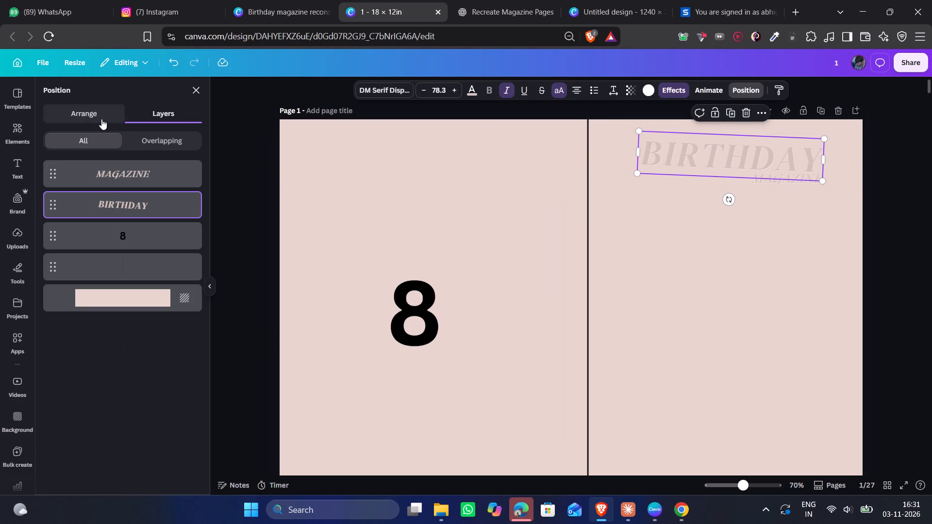
{"action": "left_click", "coordinate": [181, 353]}
{"action": "key", "text": "ctrl+a"}
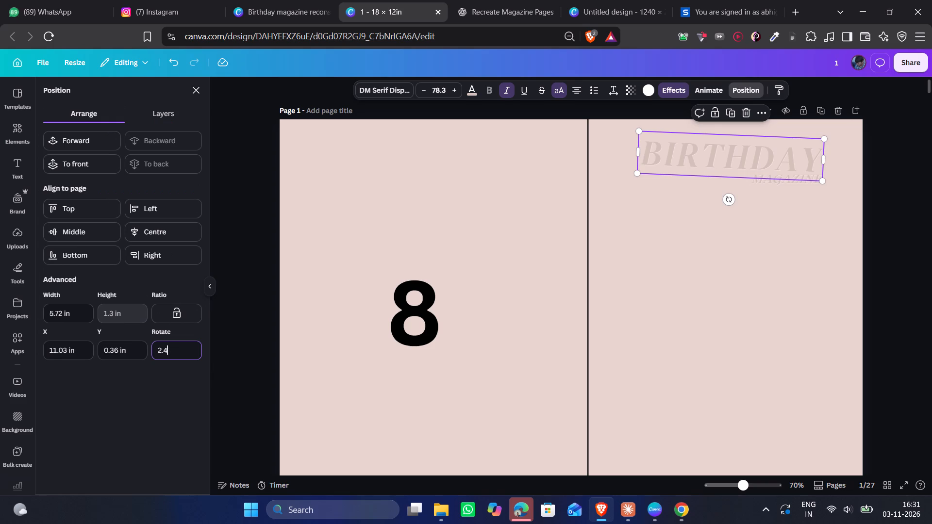
{"action": "key", "text": "0"}
{"action": "key", "text": "Return"}
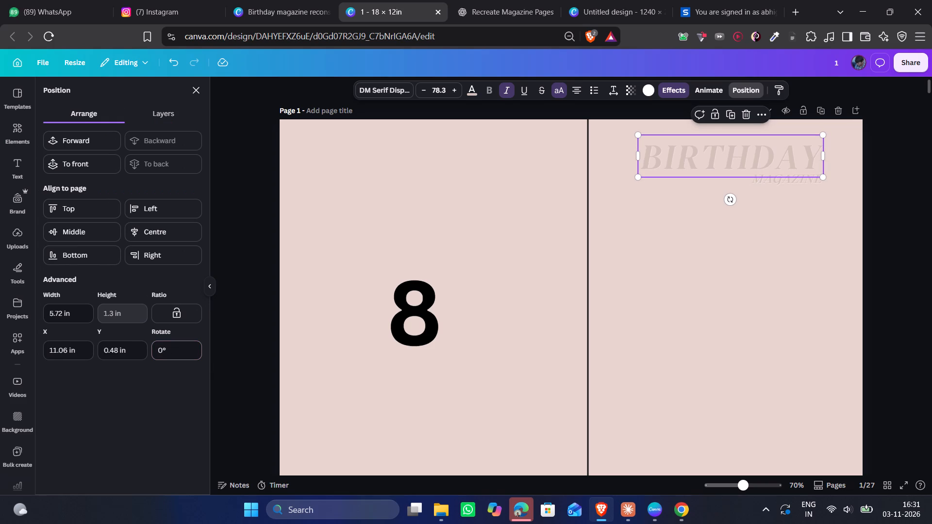
{"action": "left_click", "coordinate": [792, 179]}
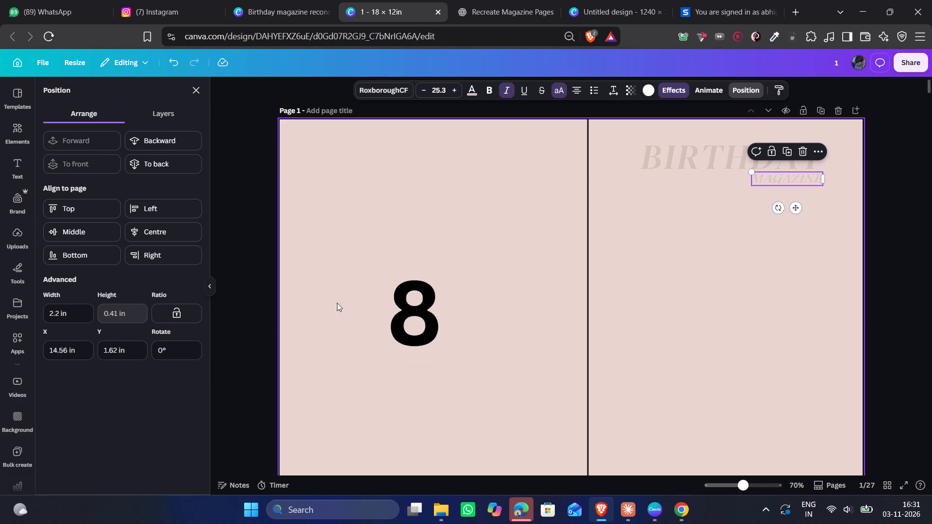
{"action": "left_click", "coordinate": [929, 196]}
{"action": "left_click", "coordinate": [905, 189]}
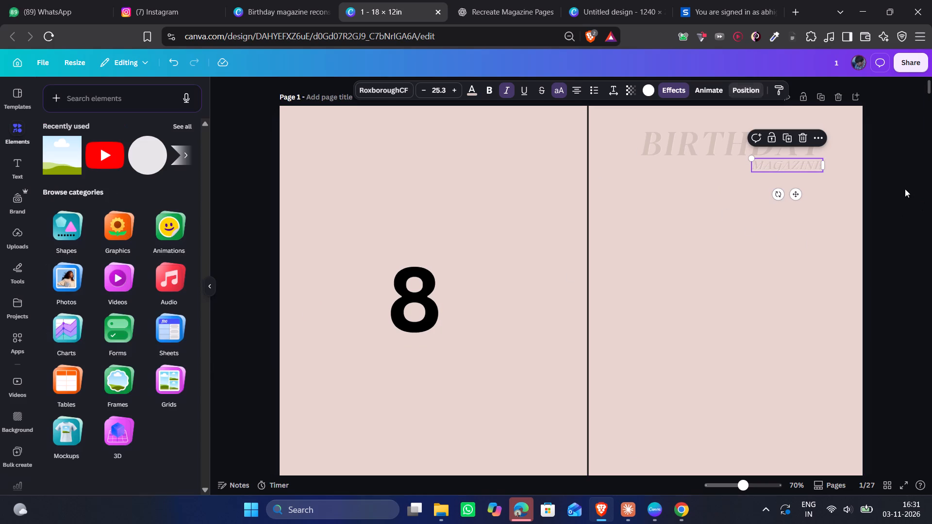
{"action": "left_click", "coordinate": [905, 189]}
{"action": "left_click", "coordinate": [896, 183]}
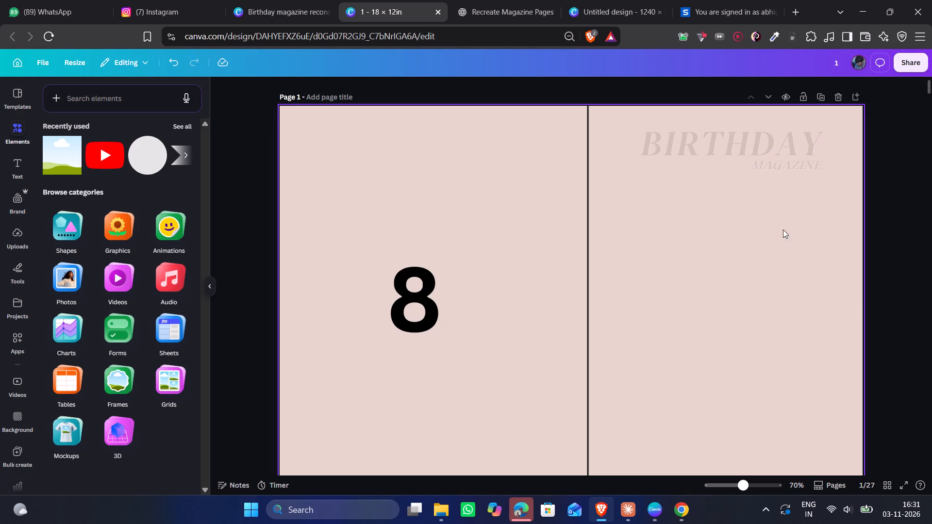
Change the text colour of the BIRTHDAY and MAGAZINE titles to black (#000000).
{"action": "left_click", "coordinate": [741, 130]}
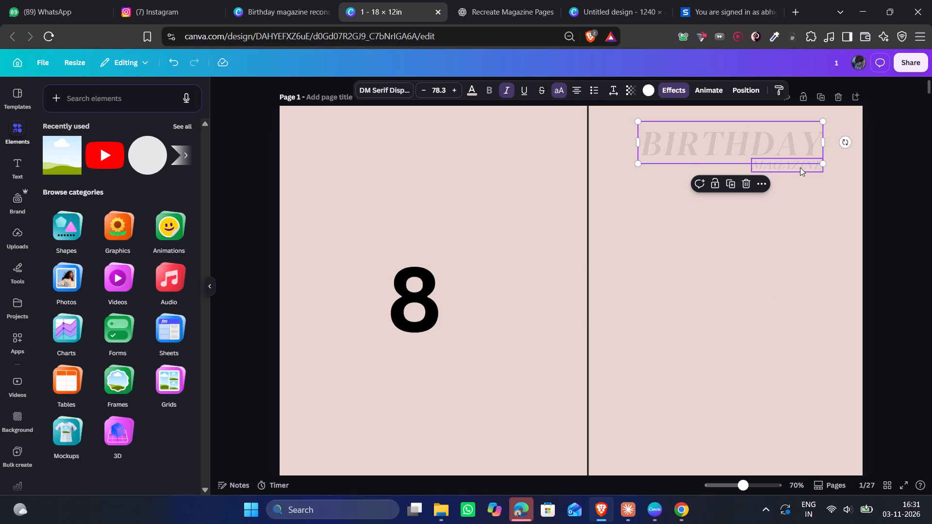
{"action": "left_click", "coordinate": [800, 167], "text": "shift"}
{"action": "left_click", "coordinate": [470, 91]}
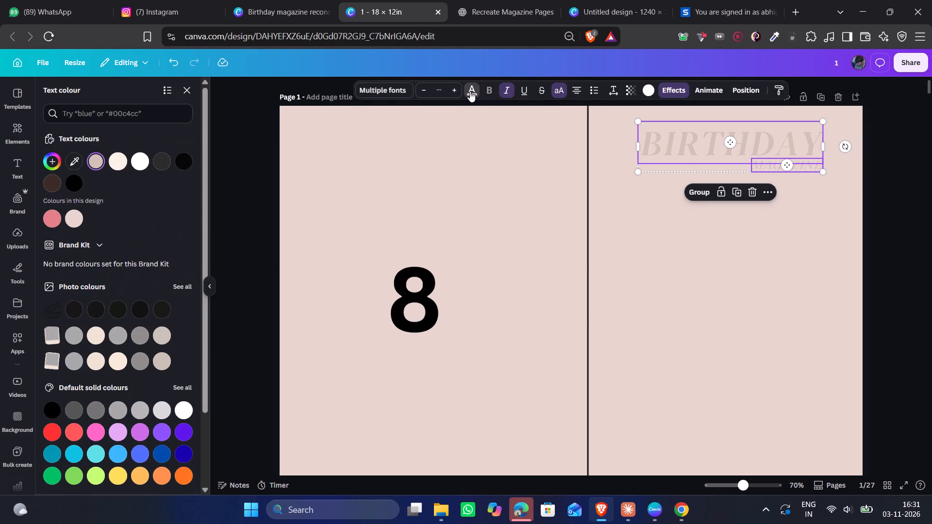
{"action": "left_click", "coordinate": [71, 185]}
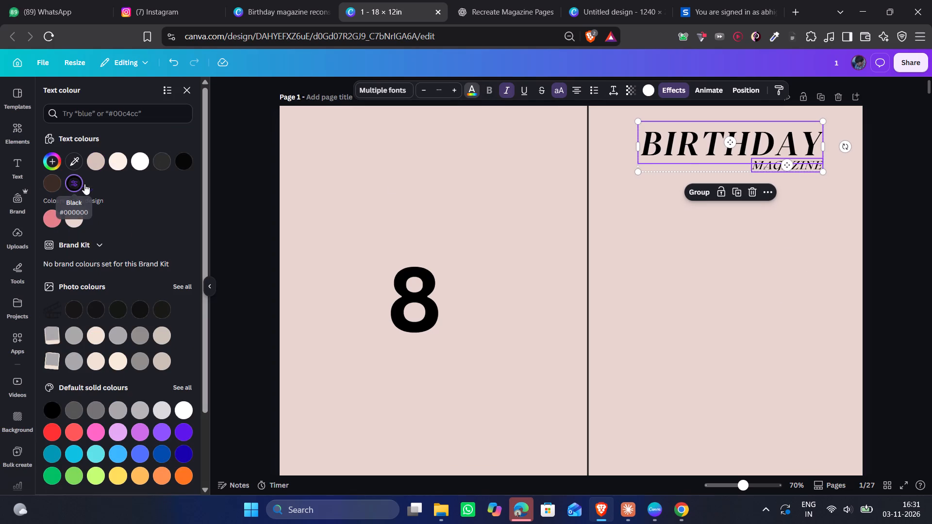
{"action": "left_click", "coordinate": [910, 154]}
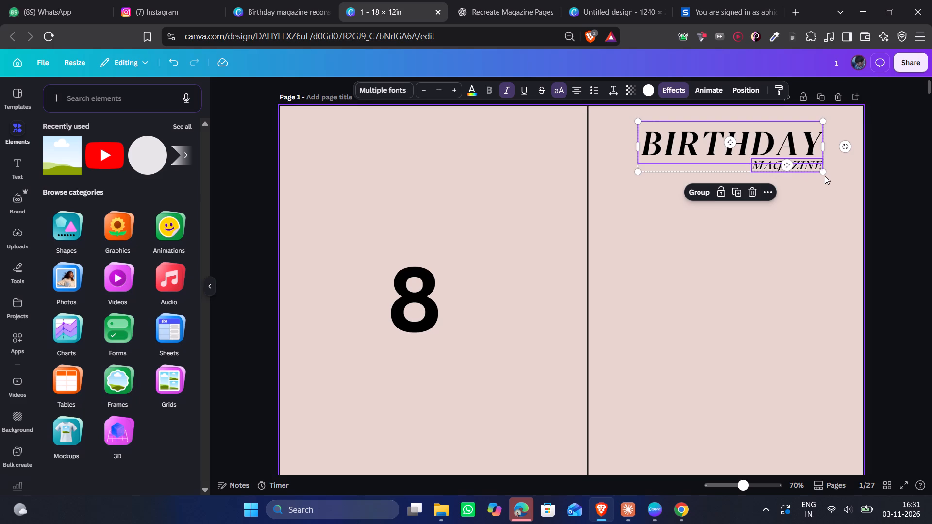
Enlarge both titles together, bringing BIRTHDAY to size 95, and centre them near the top of page 1's right-hand half.
{"action": "left_click_drag", "start_coordinate": [824, 176], "coordinate": [862, 189]}
{"action": "left_click_drag", "start_coordinate": [825, 157], "coordinate": [802, 157]}
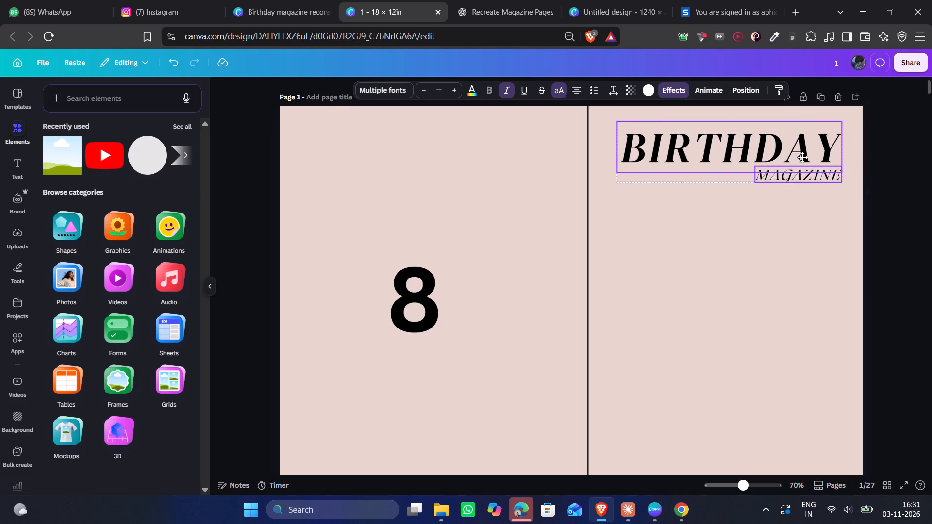
{"action": "left_click_drag", "start_coordinate": [802, 157], "coordinate": [810, 152]}
{"action": "left_click", "coordinate": [886, 163]}
{"action": "left_click_drag", "start_coordinate": [895, 176], "coordinate": [909, 178]}
{"action": "left_click", "coordinate": [782, 139]}
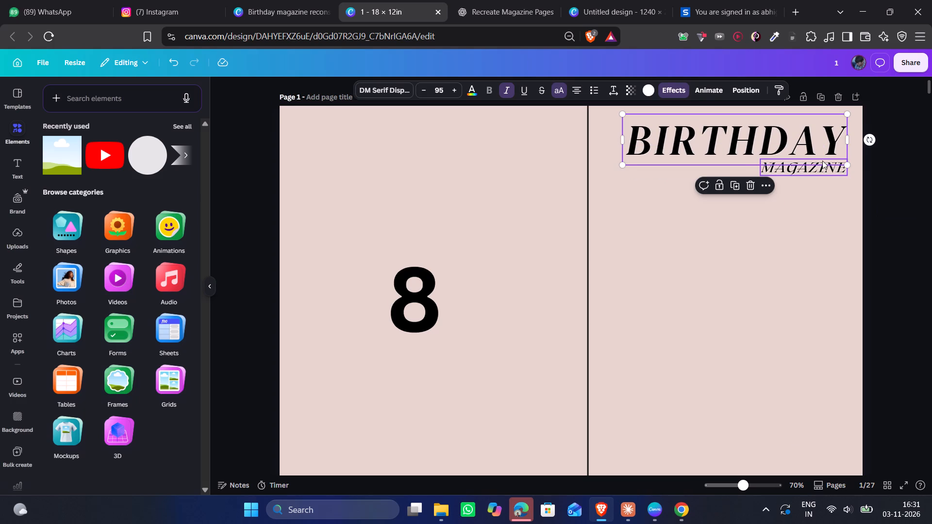
{"action": "left_click", "coordinate": [822, 161], "text": "shift"}
{"action": "left_click_drag", "start_coordinate": [803, 143], "coordinate": [794, 142]}
{"action": "left_click", "coordinate": [891, 171]}
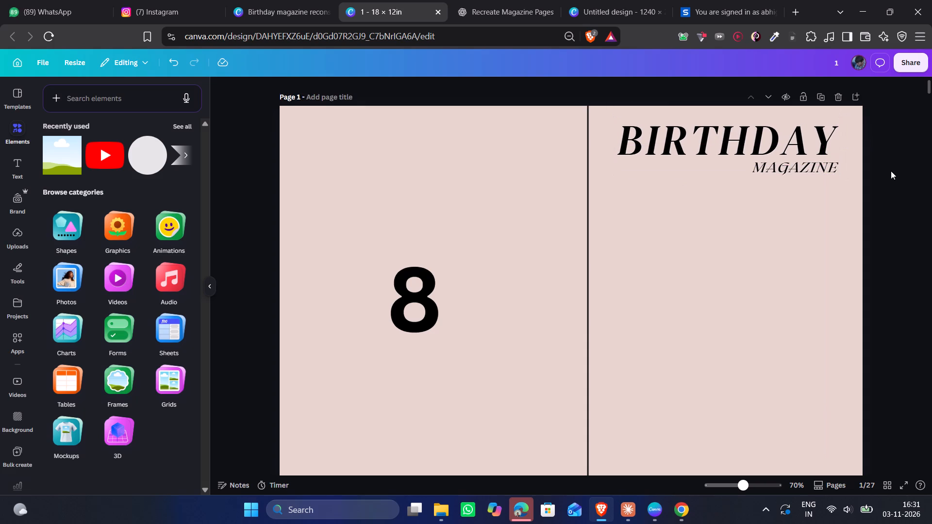
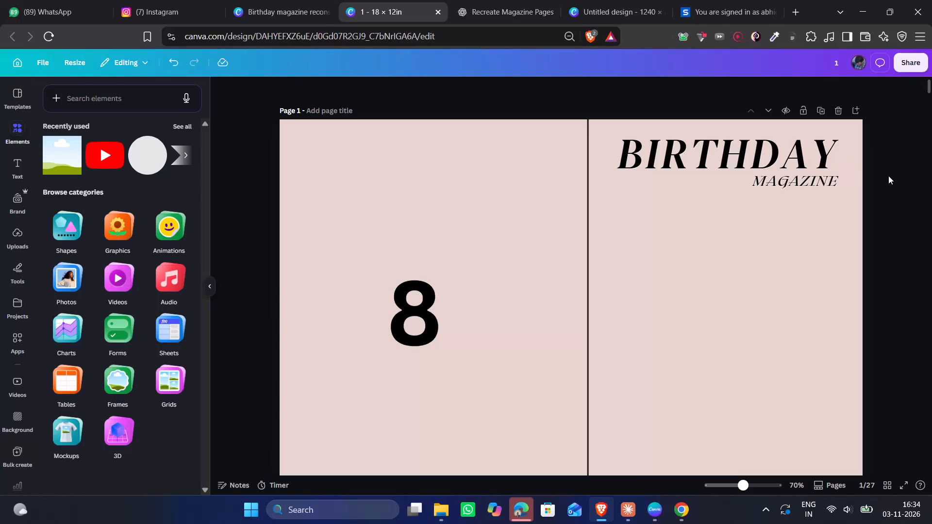
Copy the FEBRUARY EDITION text from the untitled 1240 × 2000 px design and paste it onto the lower part of page 1's right-hand half.
{"action": "left_click", "coordinate": [889, 174]}
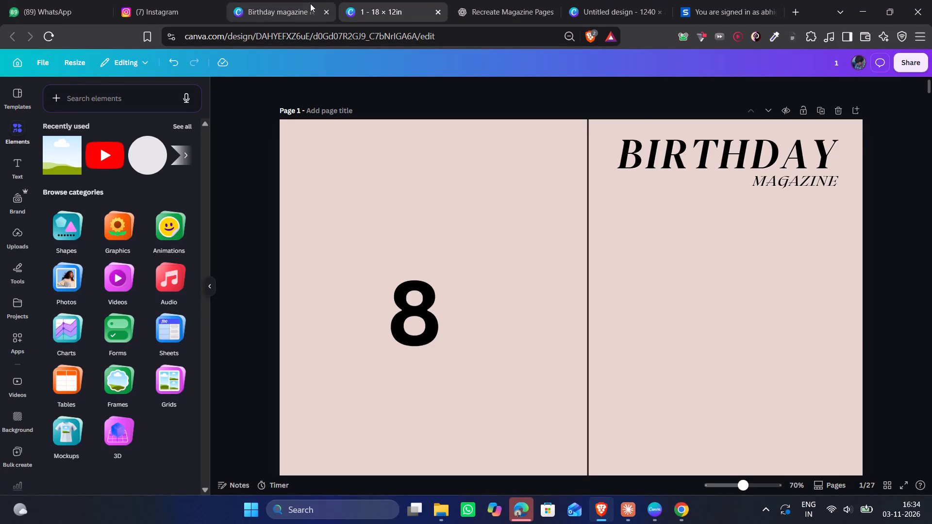
{"action": "left_click", "coordinate": [696, 0]}
{"action": "left_click", "coordinate": [639, 0]}
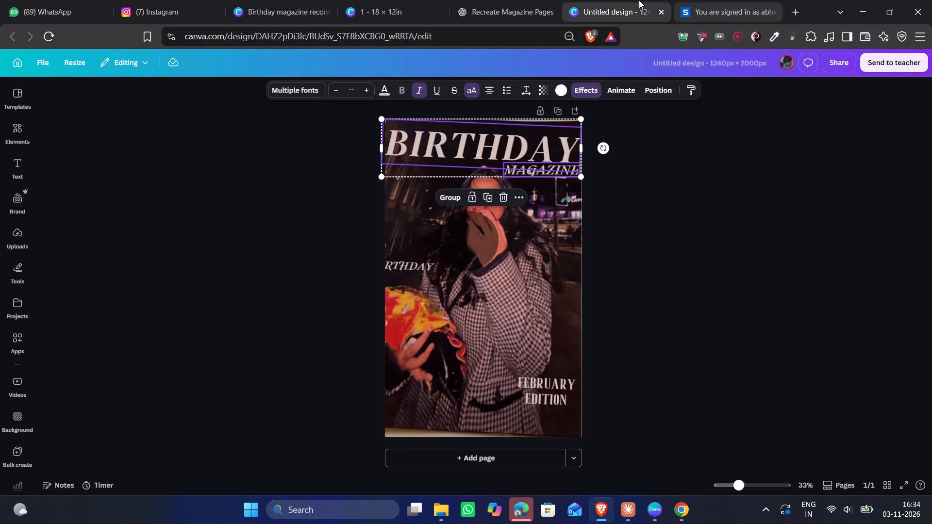
{"action": "left_click", "coordinate": [567, 393]}
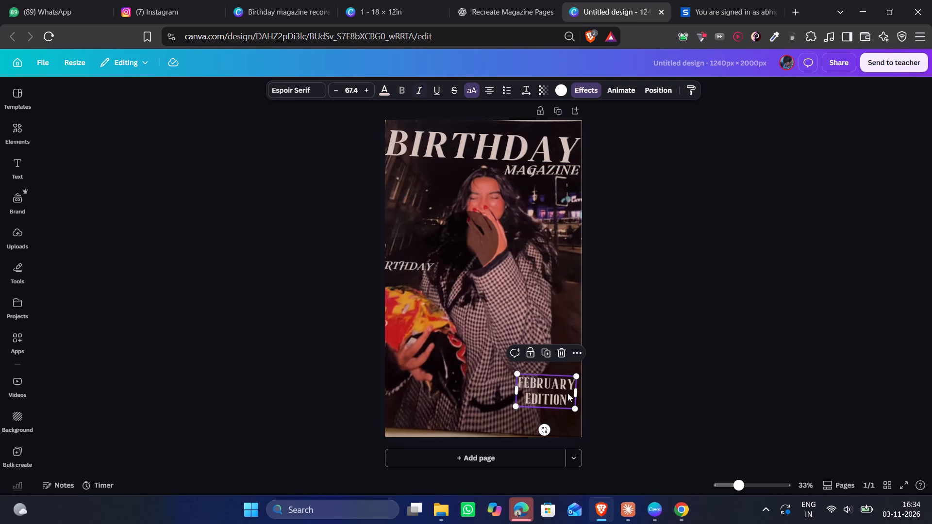
{"action": "key", "text": "ctrl+c"}
{"action": "left_click", "coordinate": [354, 0]}
{"action": "left_click", "coordinate": [317, 0]}
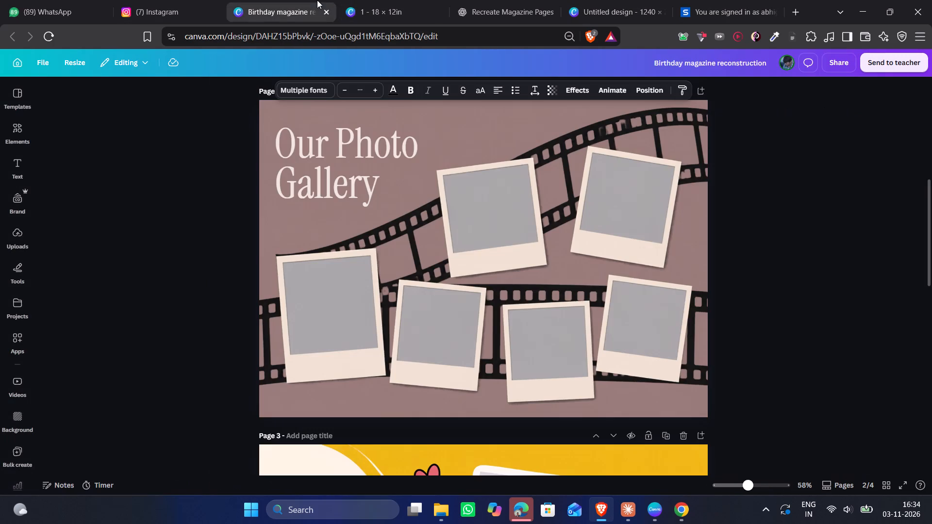
{"action": "left_click", "coordinate": [378, 0]}
{"action": "key", "text": "ctrl+v"}
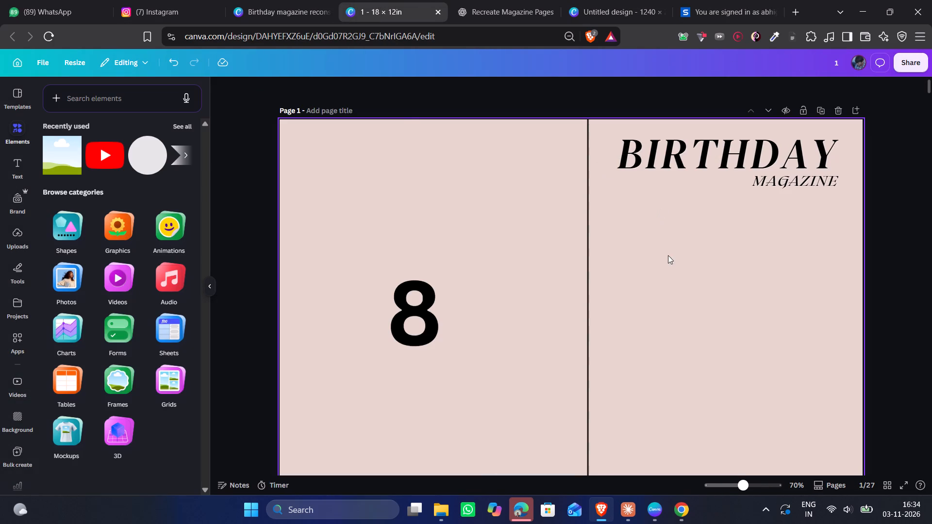
{"action": "left_click_drag", "start_coordinate": [382, 165], "coordinate": [804, 367]}
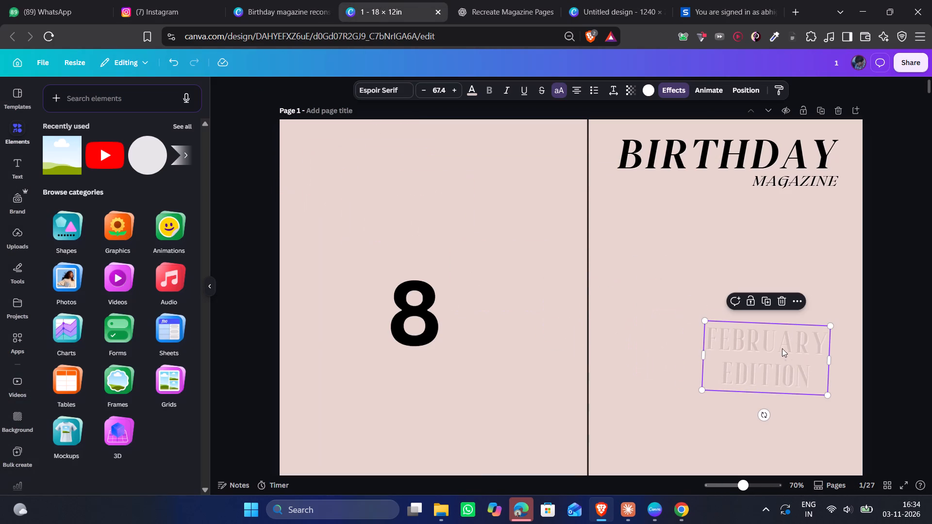
Change the text colour of FEBRUARY EDITION to black.
{"action": "left_click", "coordinate": [473, 90]}
{"action": "left_click", "coordinate": [189, 158]}
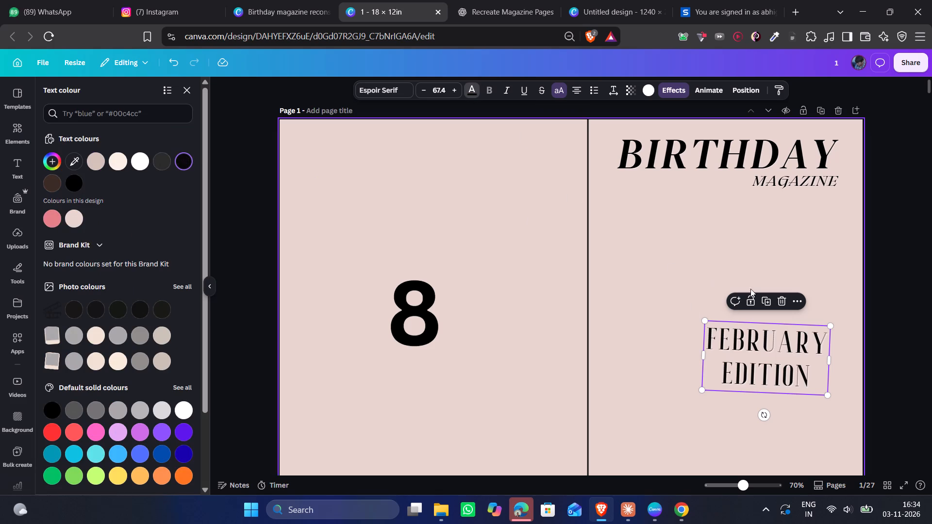
{"action": "left_click", "coordinate": [914, 293]}
{"action": "left_click", "coordinate": [882, 316]}
Straighten the FEBRUARY EDITION text by setting its rotation to 0°.
{"action": "left_click", "coordinate": [816, 357]}
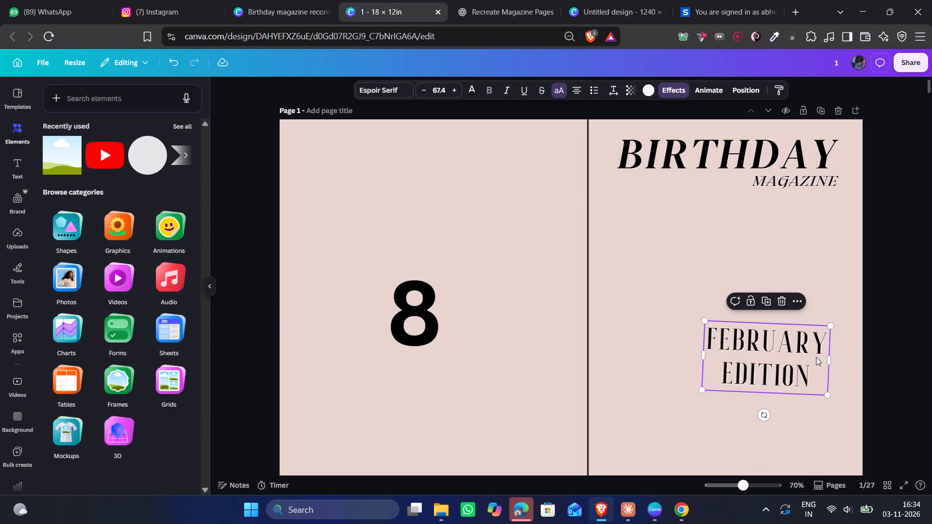
{"action": "left_click", "coordinate": [744, 90]}
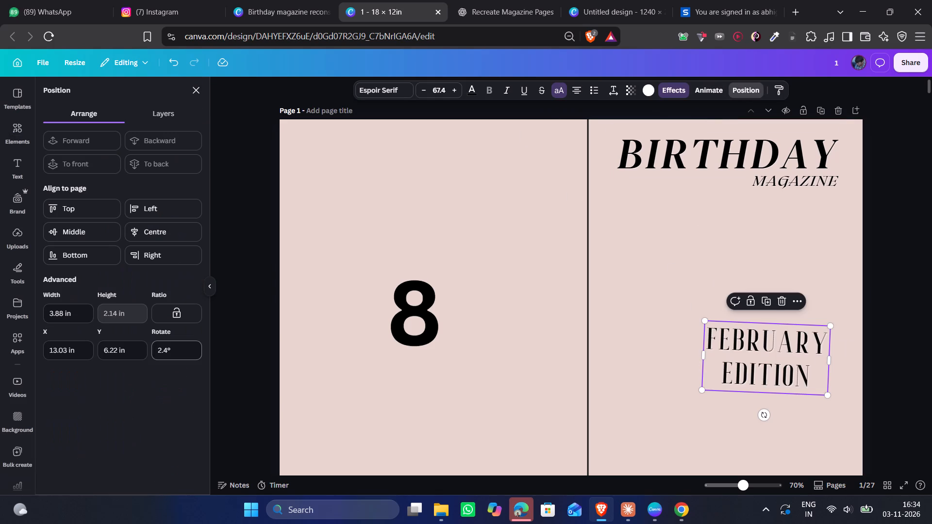
{"action": "left_click_drag", "start_coordinate": [175, 354], "coordinate": [129, 351]}
{"action": "key", "text": "0"}
{"action": "key", "text": "Return"}
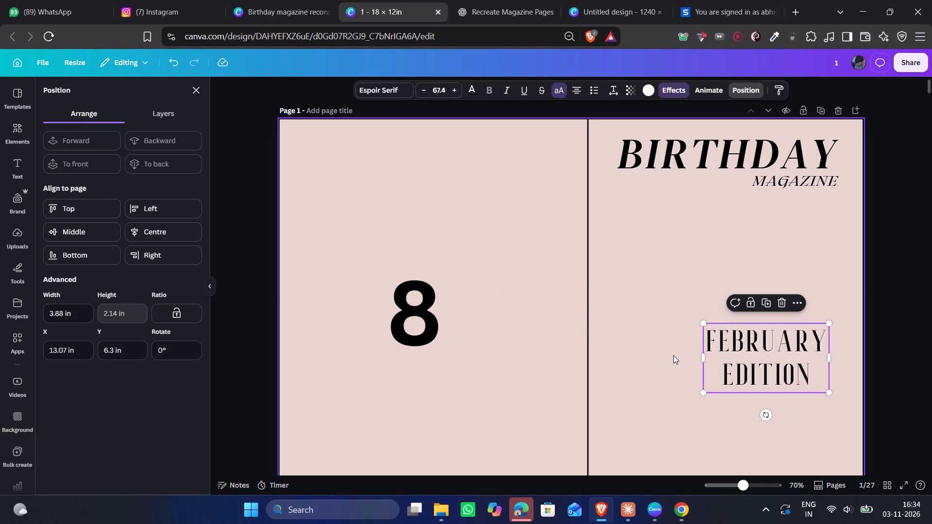
{"action": "left_click", "coordinate": [907, 287]}
Shrink the FEBRUARY EDITION text to about size 37 and place it in page 1's bottom right-hand corner.
{"action": "left_click_drag", "start_coordinate": [702, 320], "coordinate": [707, 322]}
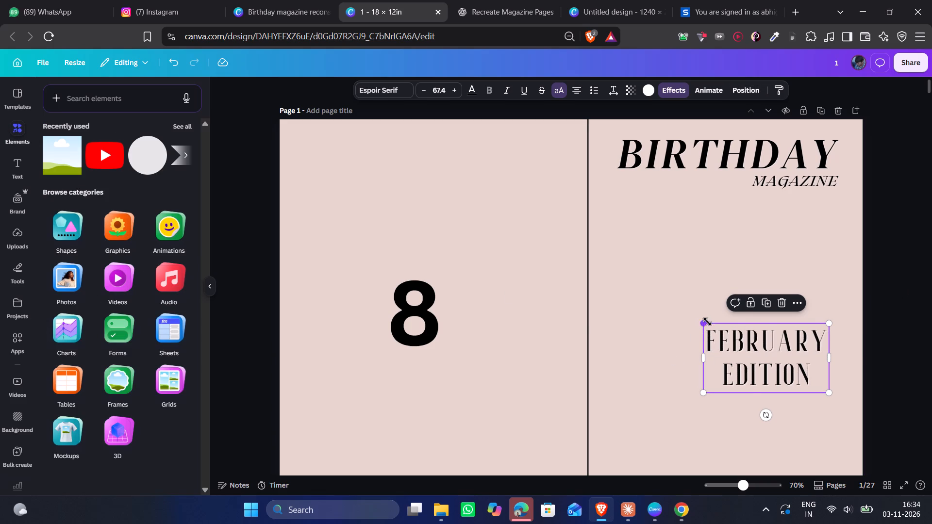
{"action": "left_click_drag", "start_coordinate": [707, 322], "coordinate": [755, 357]}
{"action": "left_click_drag", "start_coordinate": [784, 364], "coordinate": [804, 427]}
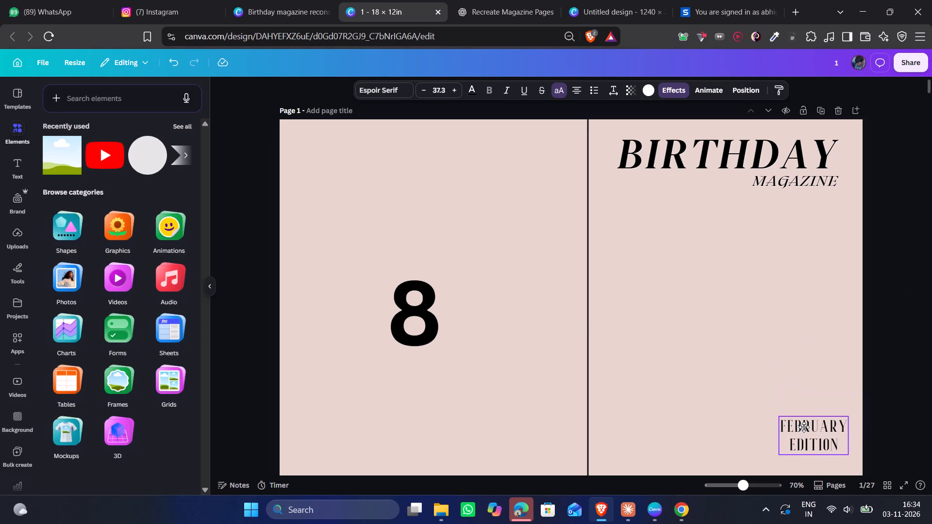
{"action": "left_click_drag", "start_coordinate": [804, 427], "coordinate": [807, 428]}
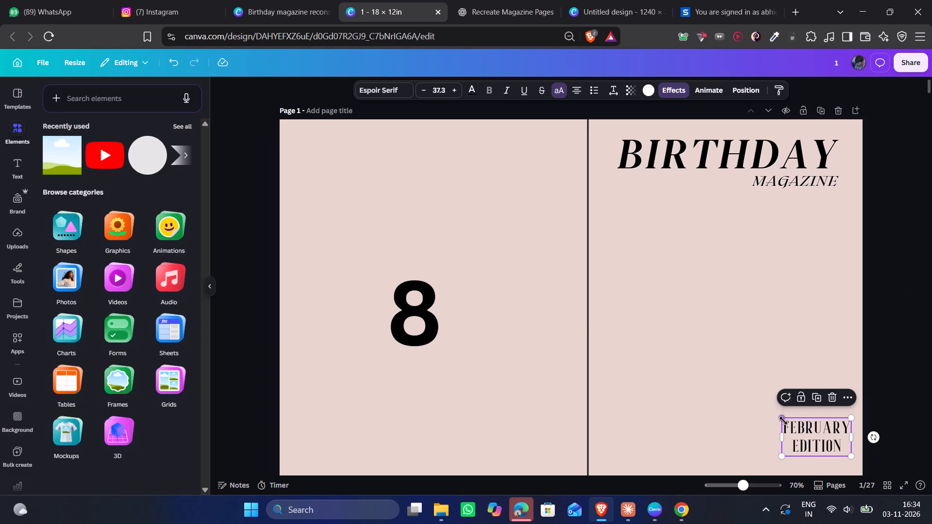
Shrink the FEBRUARY EDITION text to about size 33 and move it slightly lower in page 1's bottom right-hand corner.
{"action": "left_click_drag", "start_coordinate": [783, 421], "coordinate": [794, 421]}
{"action": "left_click", "coordinate": [912, 323]}
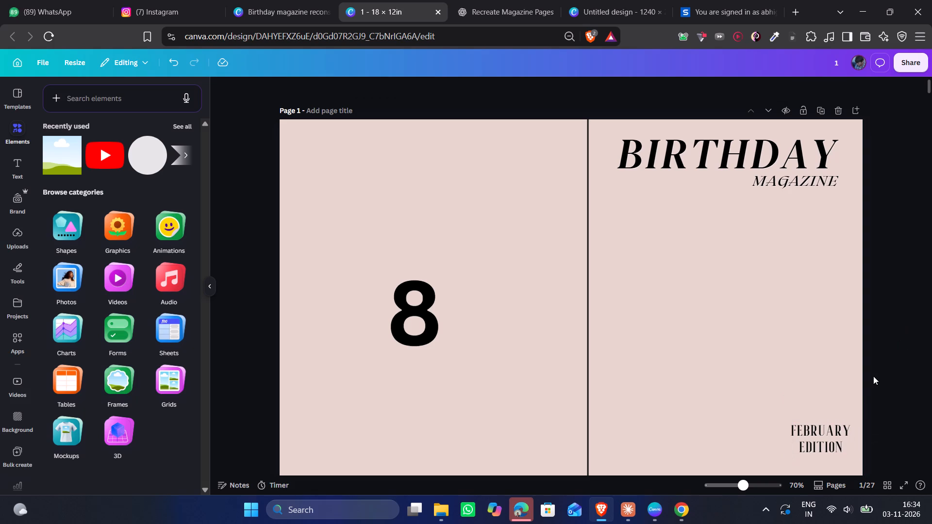
{"action": "left_click", "coordinate": [822, 441]}
{"action": "scroll", "coordinate": [814, 393], "scroll_direction": "down", "scroll_amount": 1}
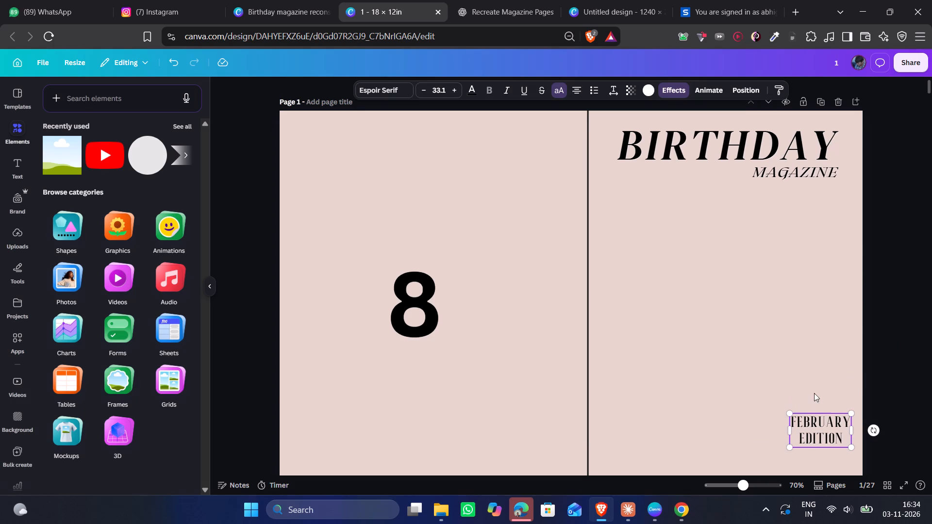
{"action": "left_click_drag", "start_coordinate": [824, 378], "coordinate": [823, 392]}
{"action": "left_click", "coordinate": [867, 282]}
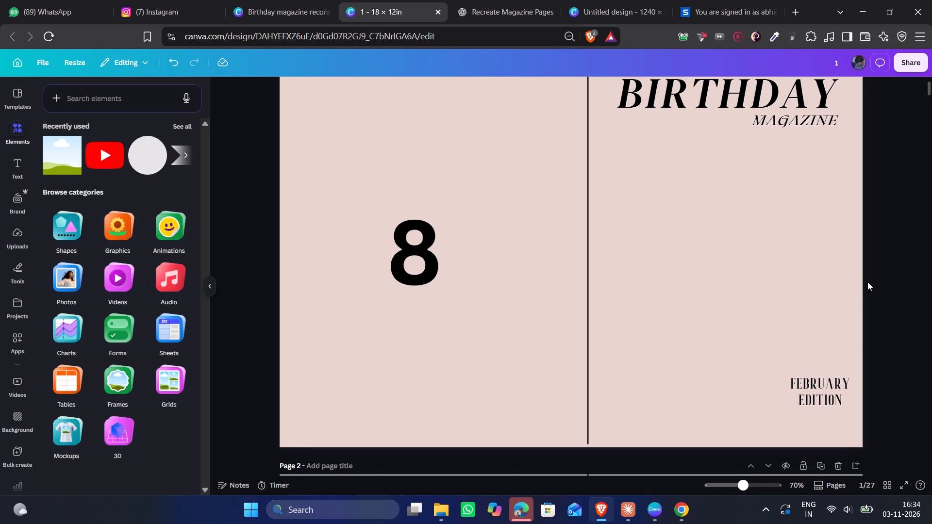
Switch to the Instagram reel and check the text on the reference magazine cover.
{"action": "key", "text": "alt+Tab"}
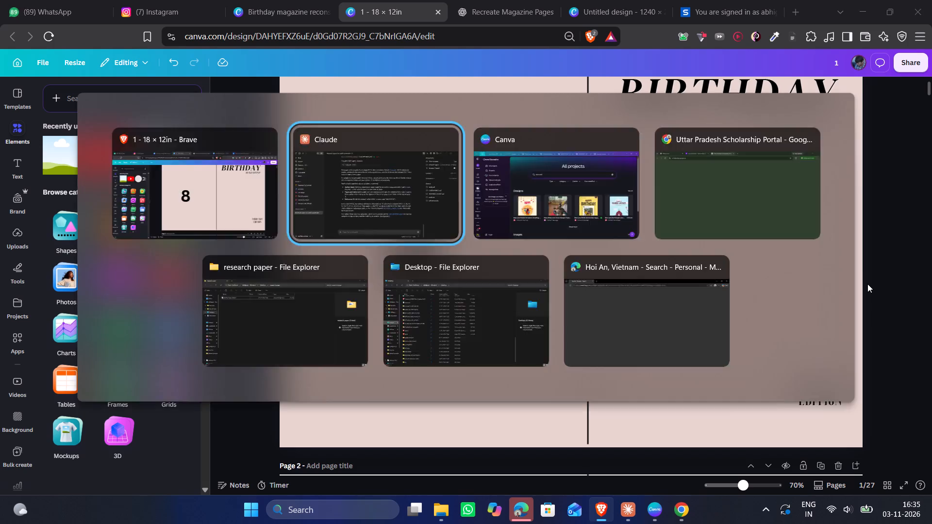
{"action": "key", "text": "alt+Tab"}
{"action": "left_click", "coordinate": [114, 0]}
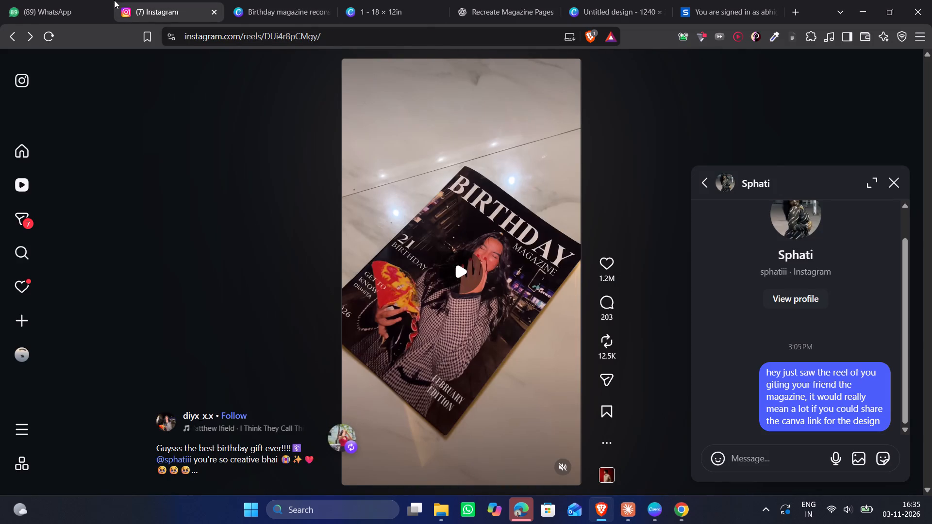
{"action": "key", "text": "alt+Tab"}
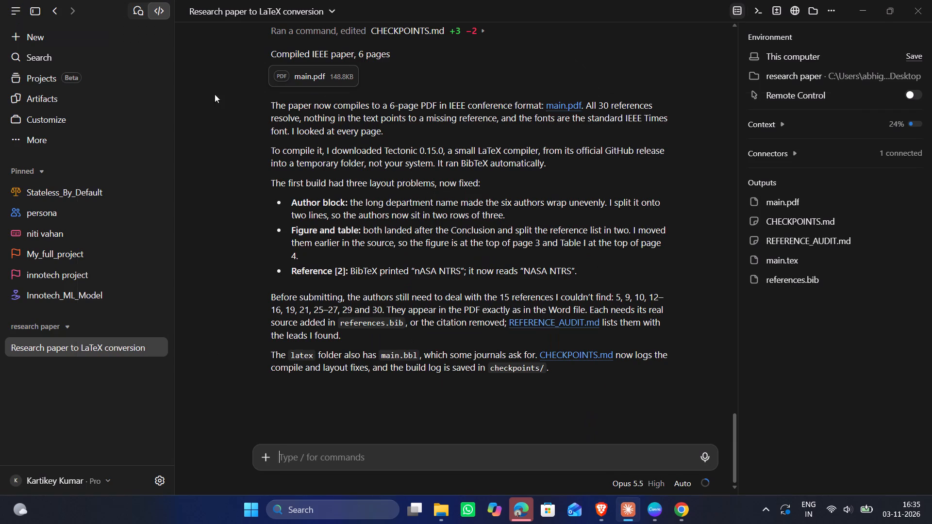
{"action": "key", "text": "alt+Tab"}
Reorder the browser tabs so the 18 × 12in design sits directly beside the Instagram reel.
{"action": "left_click", "coordinate": [304, 0]}
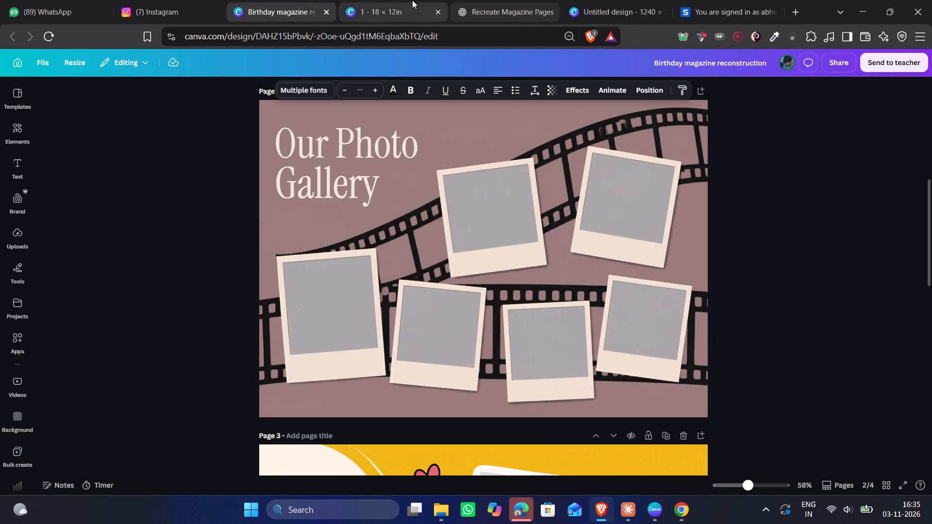
{"action": "left_click_drag", "start_coordinate": [412, 0], "coordinate": [274, 0]}
Add a text box reading 21 near the centre of page 1 in the 18 × 12in design.
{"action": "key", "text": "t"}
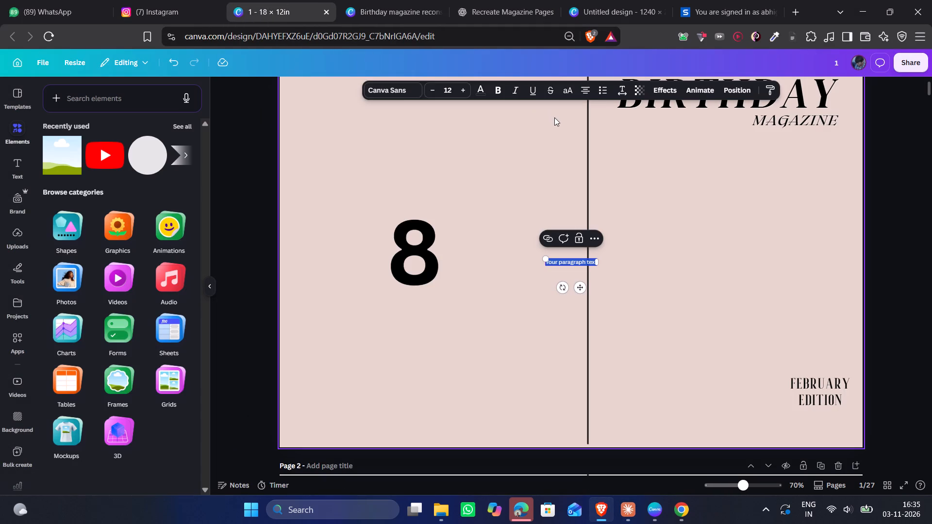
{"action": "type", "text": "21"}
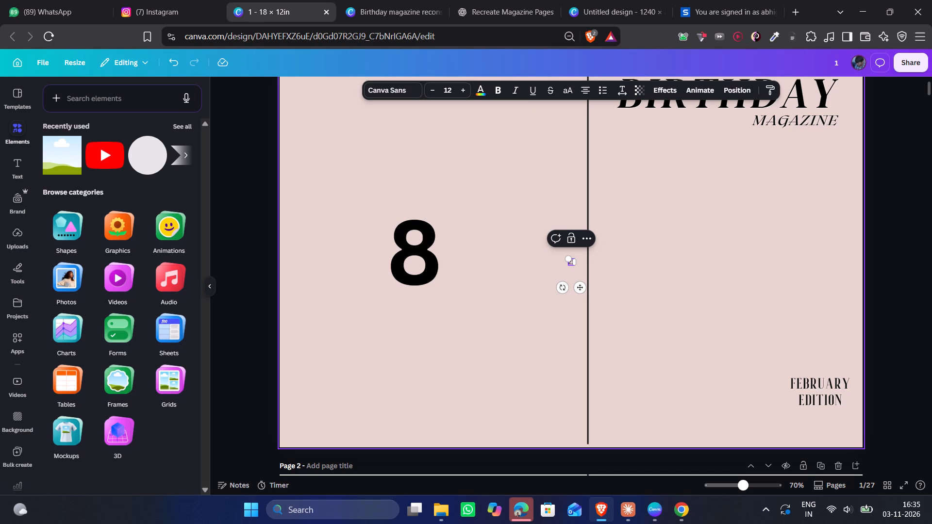
{"action": "left_click", "coordinate": [671, 172]}
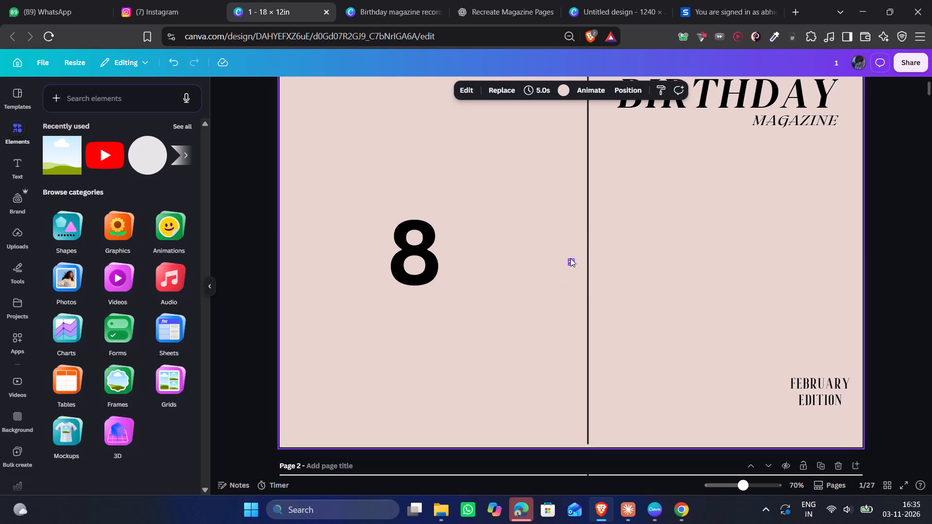
Move the small 21 text onto page 1's right-hand half and enlarge it to size 125.
{"action": "left_click_drag", "start_coordinate": [570, 258], "coordinate": [639, 251]}
{"action": "left_click_drag", "start_coordinate": [636, 254], "coordinate": [581, 204]}
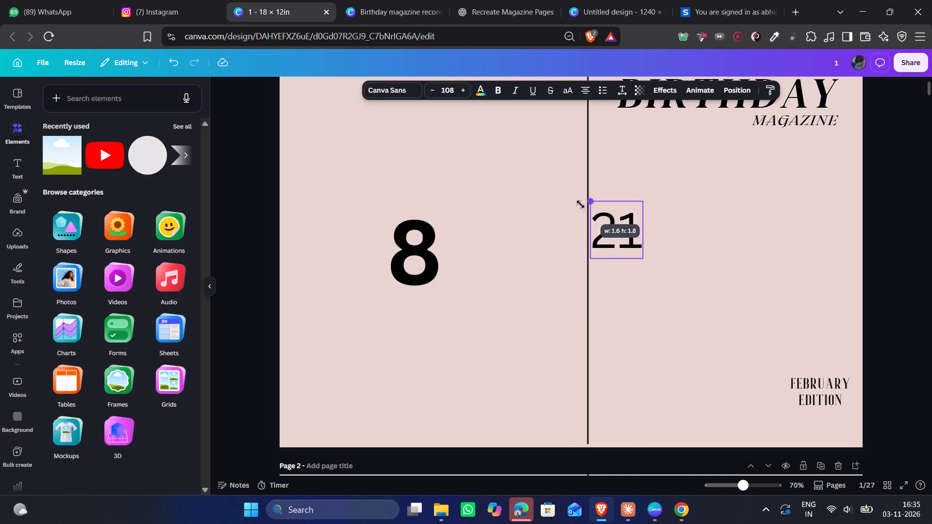
{"action": "left_click_drag", "start_coordinate": [581, 204], "coordinate": [576, 199]}
{"action": "left_click_drag", "start_coordinate": [621, 230], "coordinate": [654, 266]}
Try Cyrillic Bodoni and Espoir Serif on the 21 text, and set its font to DM Serif Display.
{"action": "left_click", "coordinate": [398, 89]}
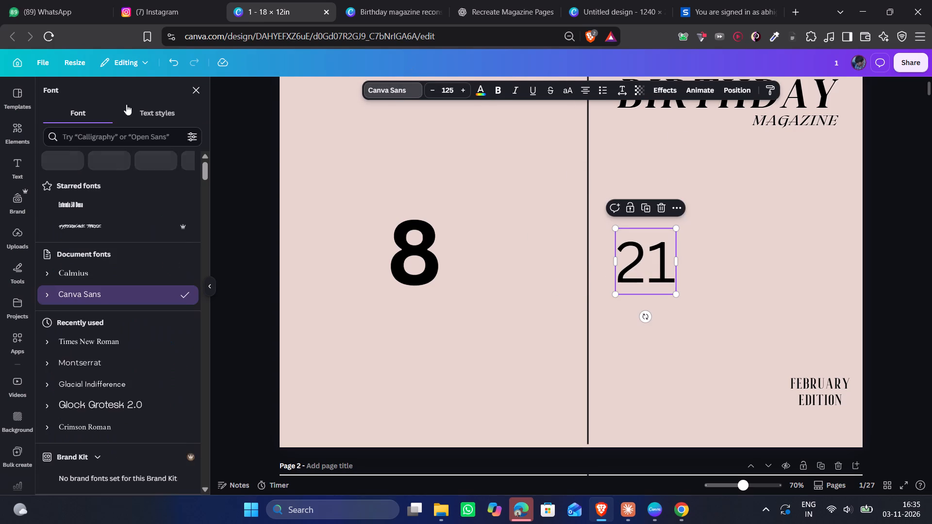
{"action": "left_click", "coordinate": [129, 311]}
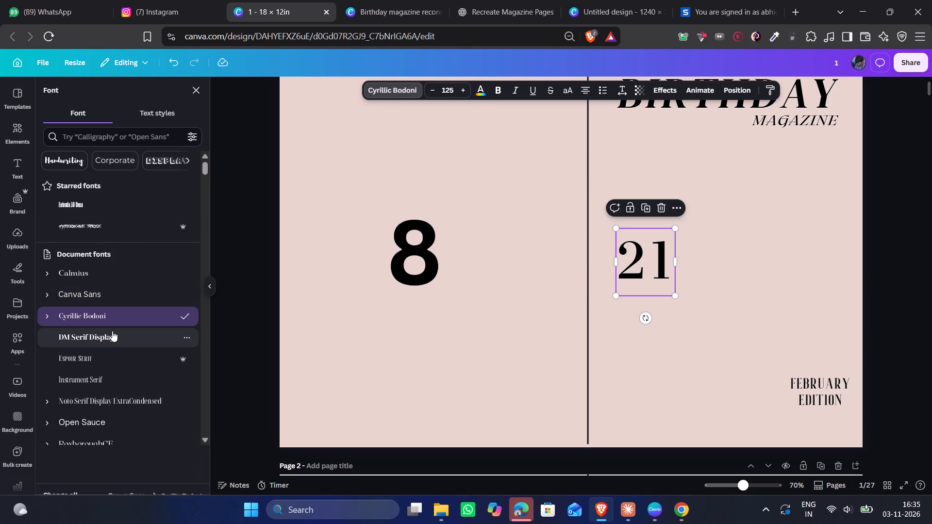
{"action": "left_click", "coordinate": [112, 331]}
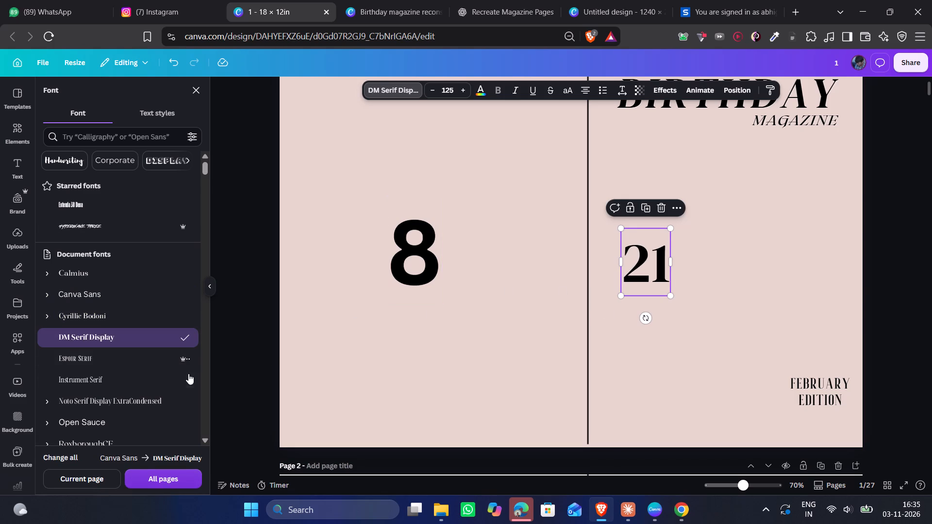
{"action": "left_click", "coordinate": [127, 371]}
{"action": "left_click", "coordinate": [114, 349]}
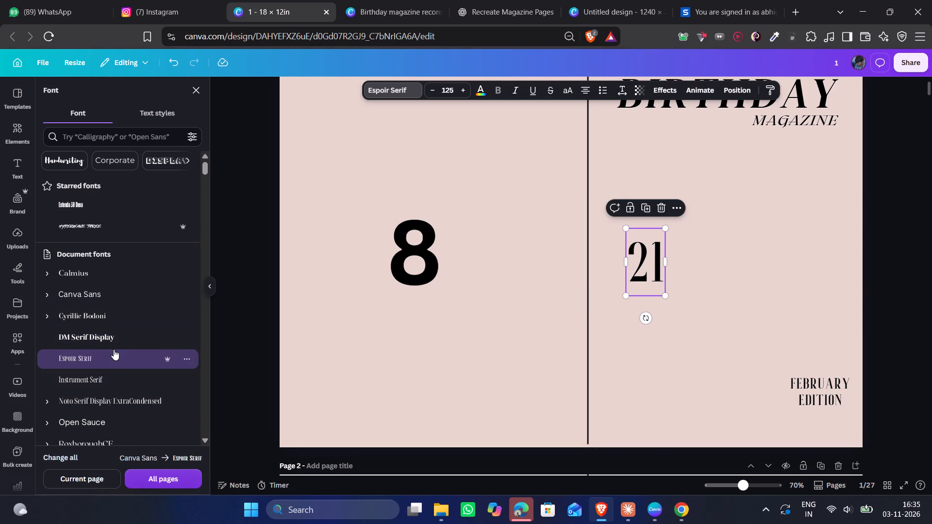
{"action": "left_click", "coordinate": [126, 335]}
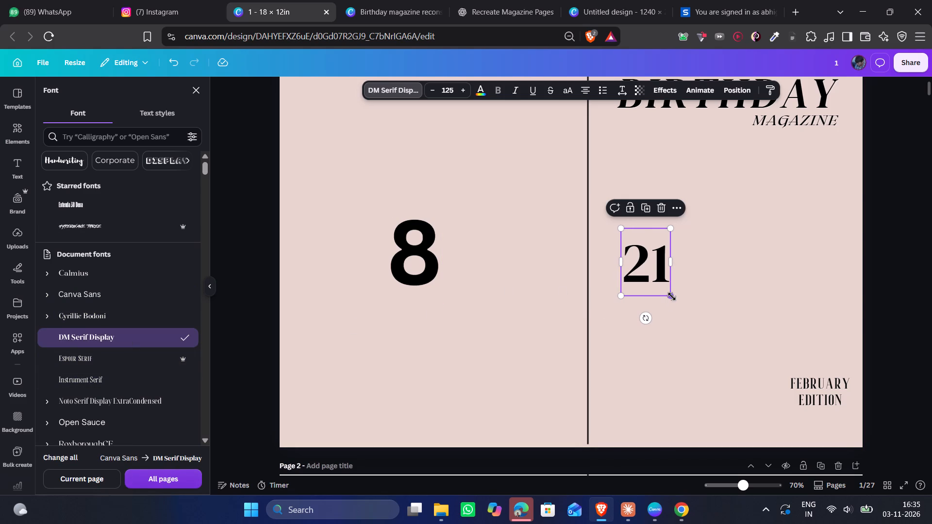
Reduce the 21 text to size 121 and place it just right of page 1's centre line, about mid-height.
{"action": "left_click", "coordinate": [672, 296]}
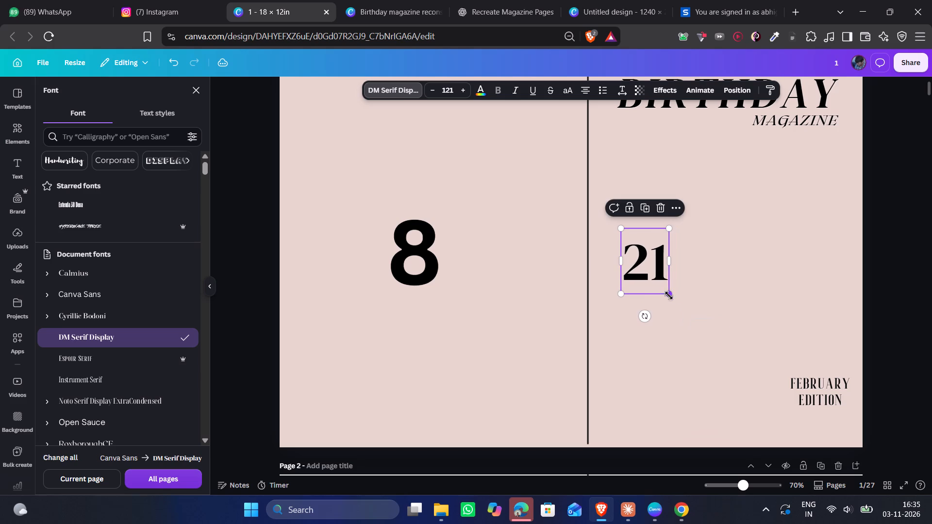
{"action": "left_click", "coordinate": [710, 241]}
{"action": "left_click_drag", "start_coordinate": [640, 263], "coordinate": [627, 264]}
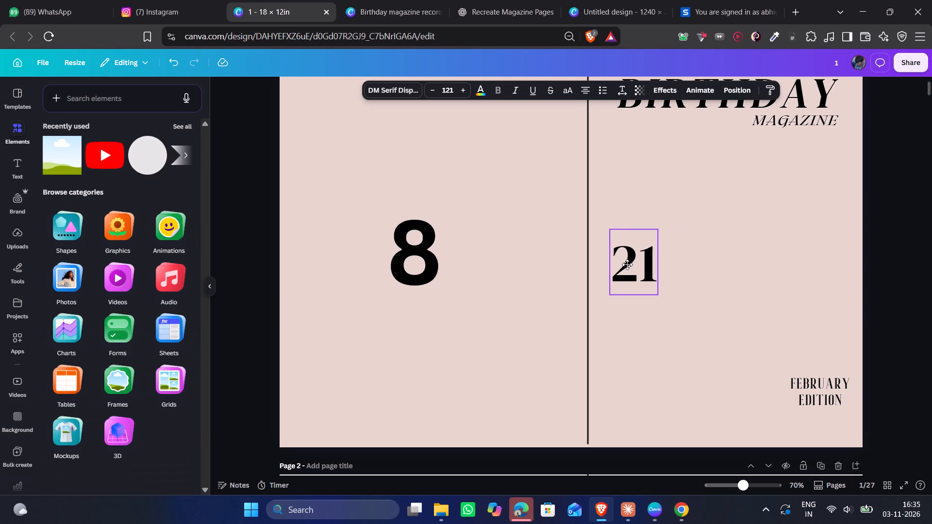
{"action": "left_click_drag", "start_coordinate": [627, 264], "coordinate": [625, 263]}
{"action": "left_click", "coordinate": [670, 269]}
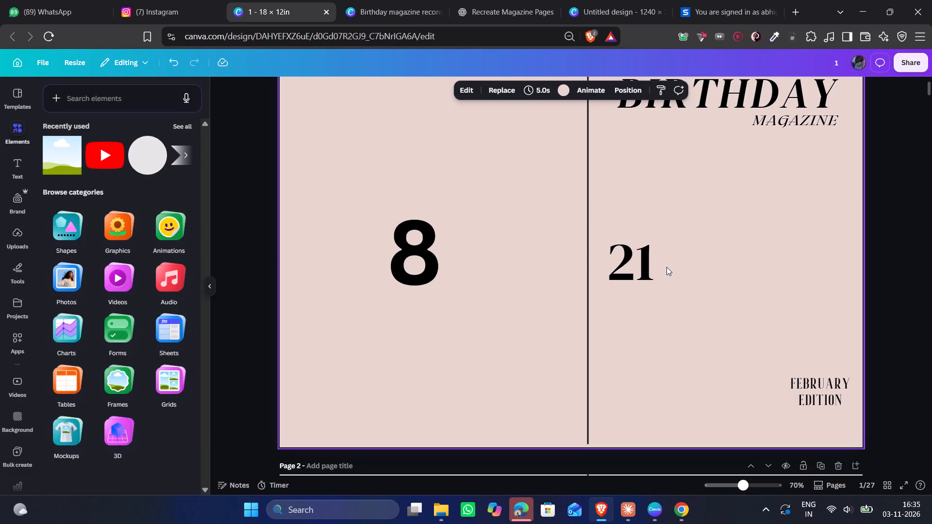
Add a new text box reading Birthday on page 1 and increase its font size to 32.
{"action": "key", "text": "t"}
{"action": "type", "text": "BI"}
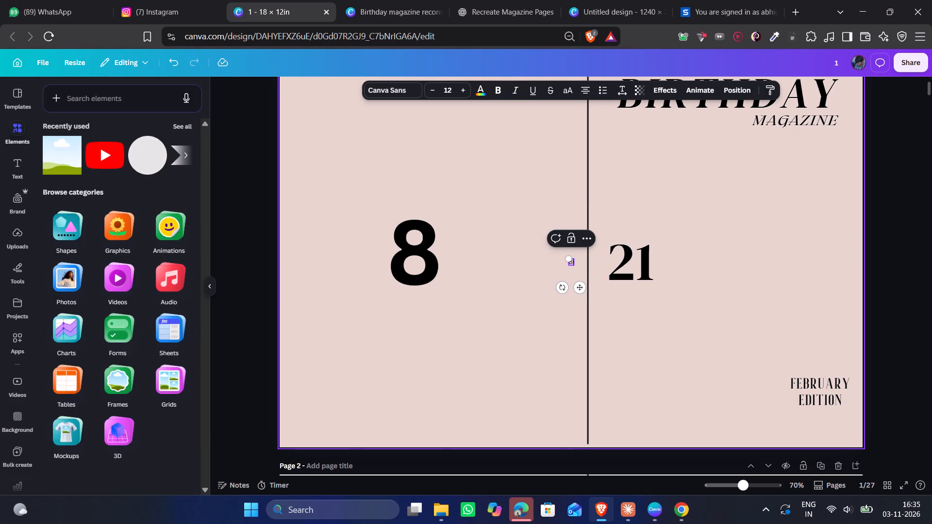
{"action": "type", "text": "irthday"}
{"action": "key", "text": "ctrl+a"}
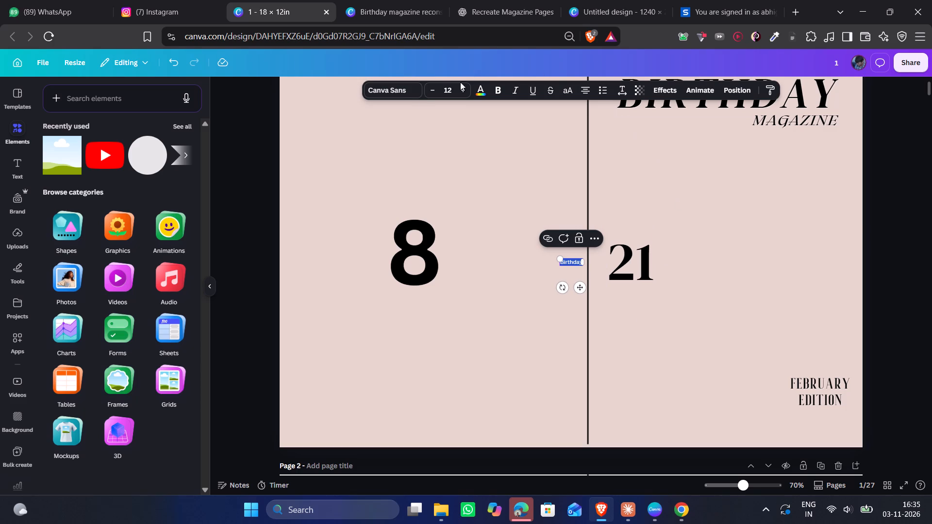
{"action": "left_click", "coordinate": [460, 87]}
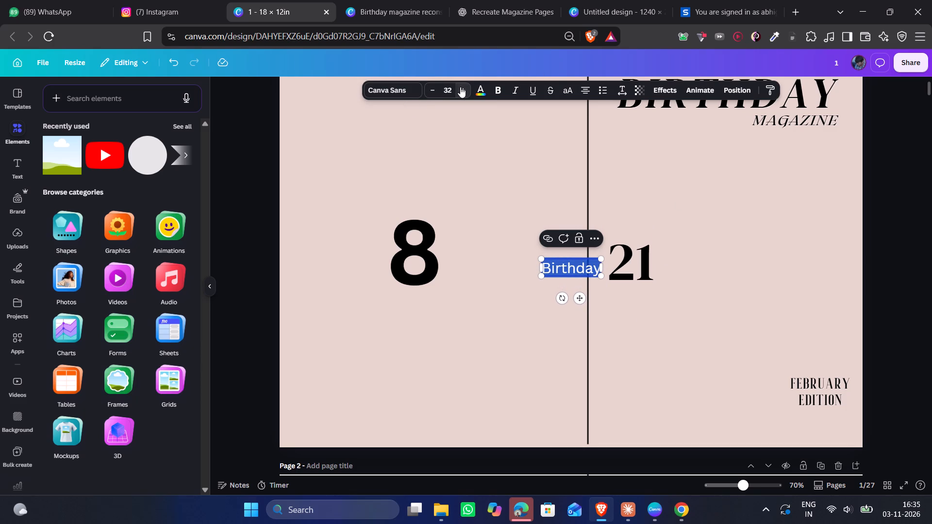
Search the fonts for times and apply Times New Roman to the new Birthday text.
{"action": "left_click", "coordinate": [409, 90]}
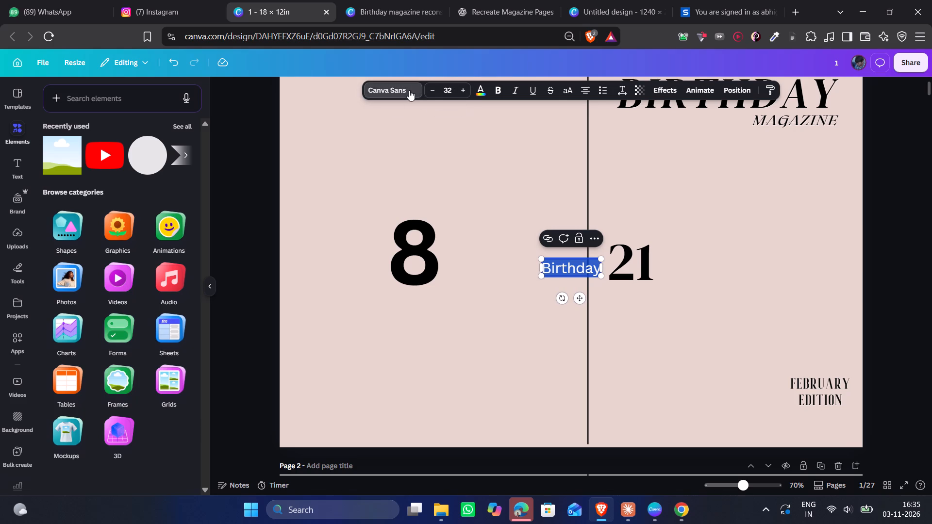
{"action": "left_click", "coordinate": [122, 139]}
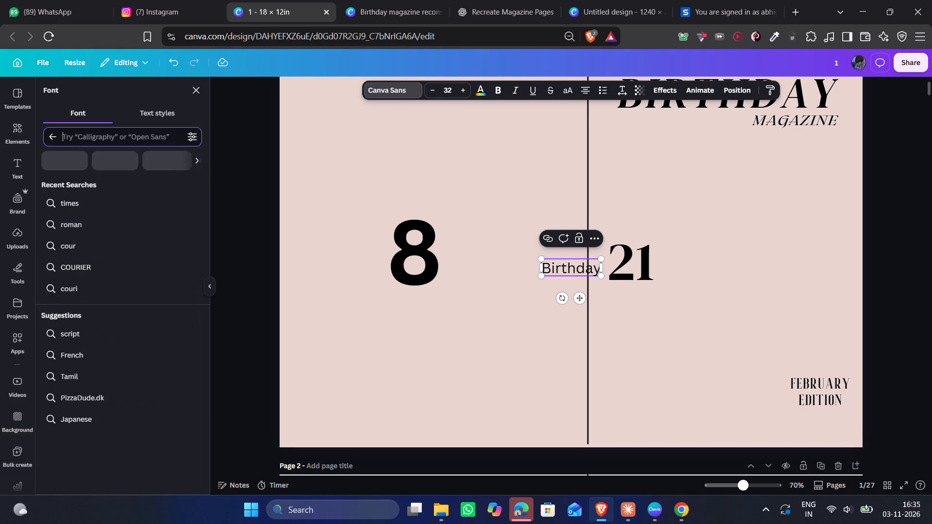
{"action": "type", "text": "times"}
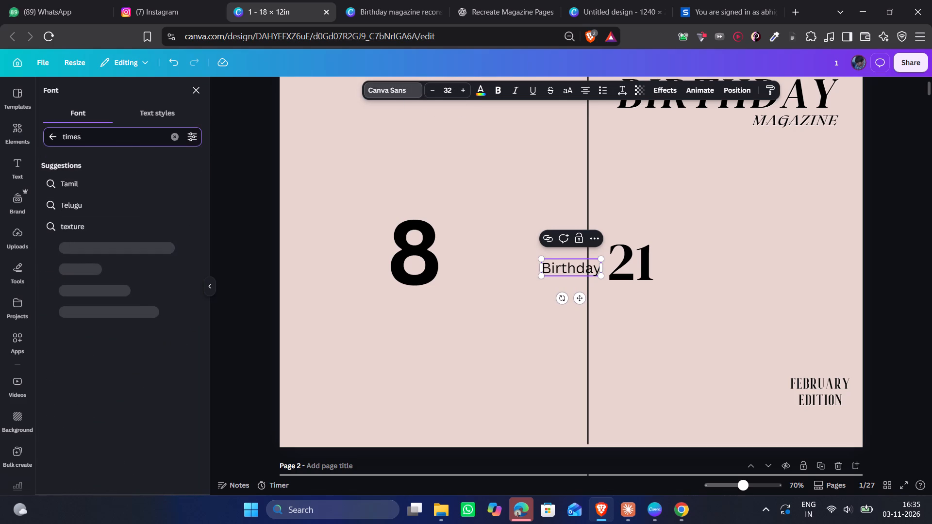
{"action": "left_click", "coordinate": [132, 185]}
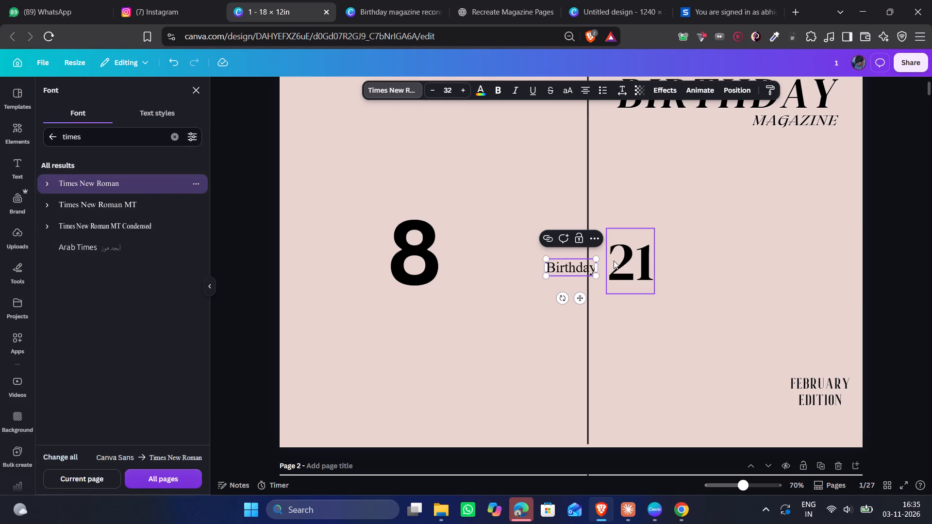
Move the Birthday text directly beneath the 21 on page 1 and enlarge it to about size 42.7.
{"action": "left_click_drag", "start_coordinate": [577, 272], "coordinate": [634, 324]}
{"action": "left_click", "coordinate": [640, 324]}
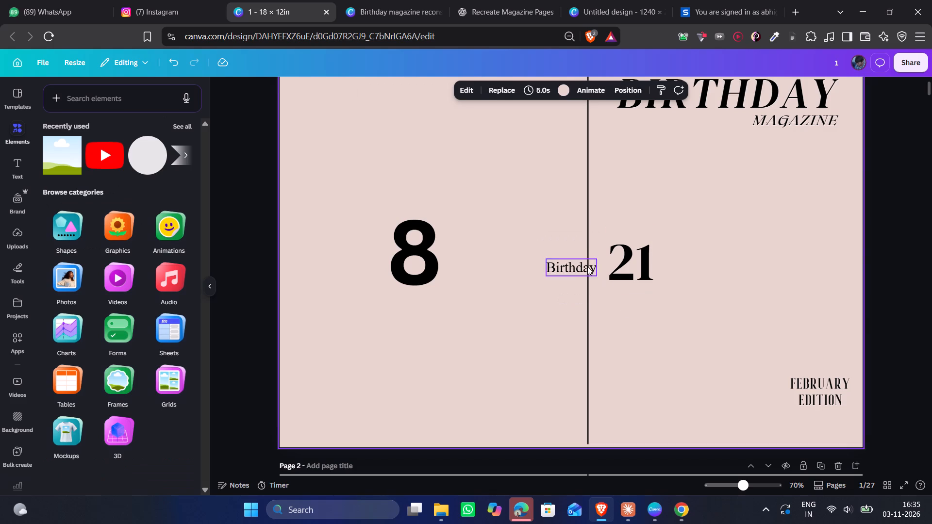
{"action": "left_click_drag", "start_coordinate": [587, 266], "coordinate": [640, 291]}
{"action": "left_click", "coordinate": [649, 296]}
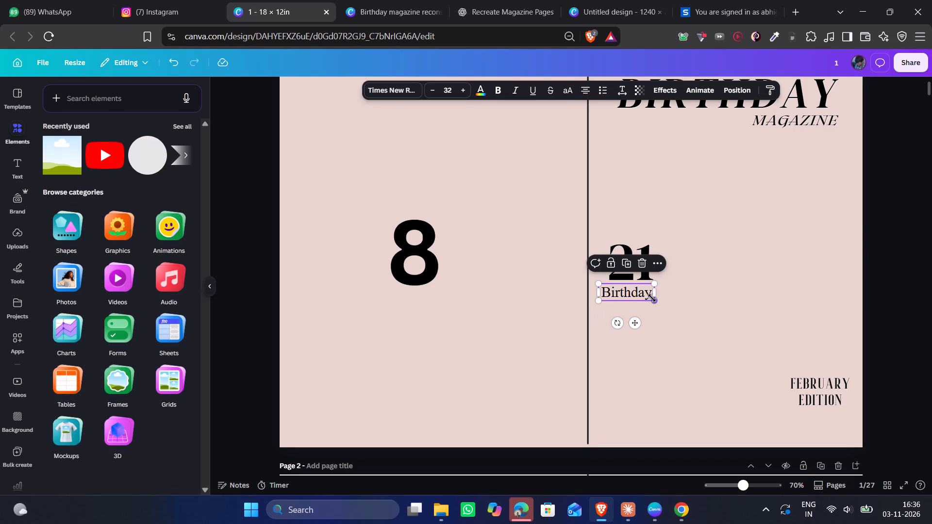
{"action": "left_click_drag", "start_coordinate": [653, 302], "coordinate": [669, 315]}
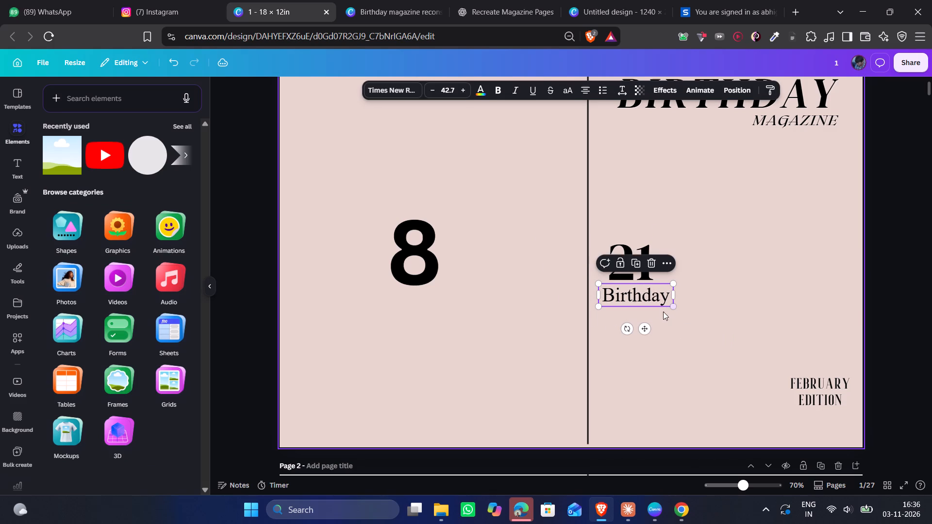
{"action": "left_click_drag", "start_coordinate": [649, 295], "coordinate": [647, 291]}
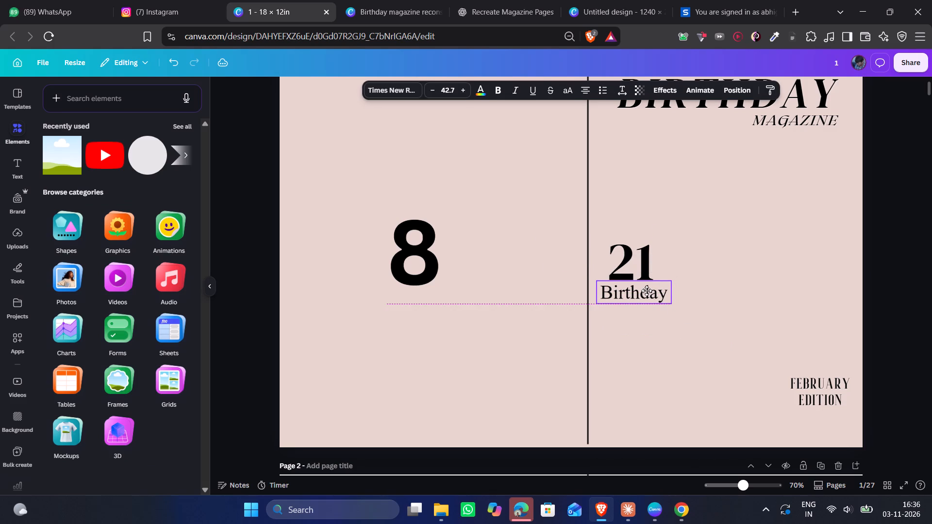
{"action": "left_click_drag", "start_coordinate": [647, 291], "coordinate": [646, 290]}
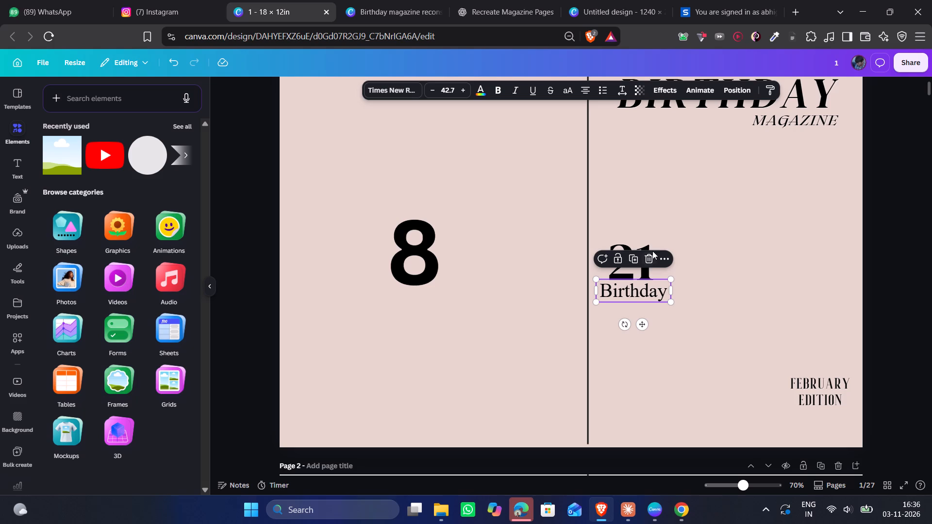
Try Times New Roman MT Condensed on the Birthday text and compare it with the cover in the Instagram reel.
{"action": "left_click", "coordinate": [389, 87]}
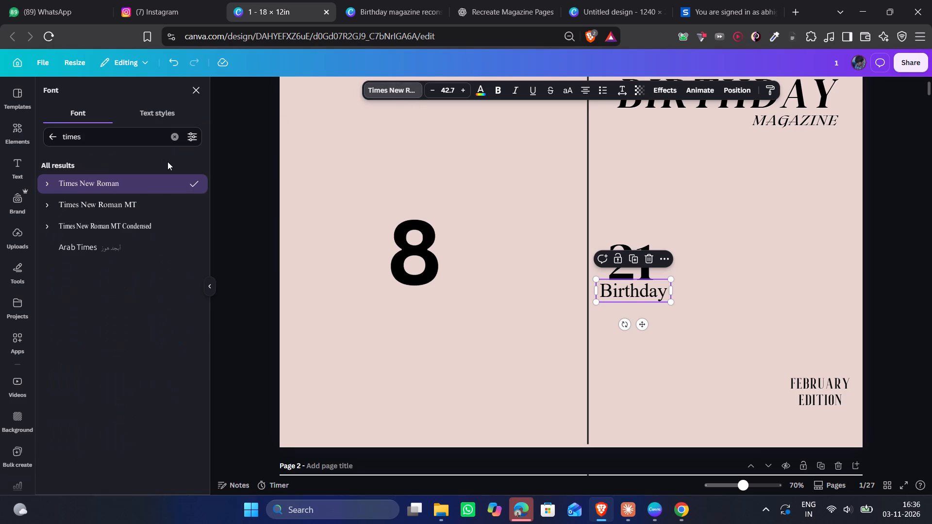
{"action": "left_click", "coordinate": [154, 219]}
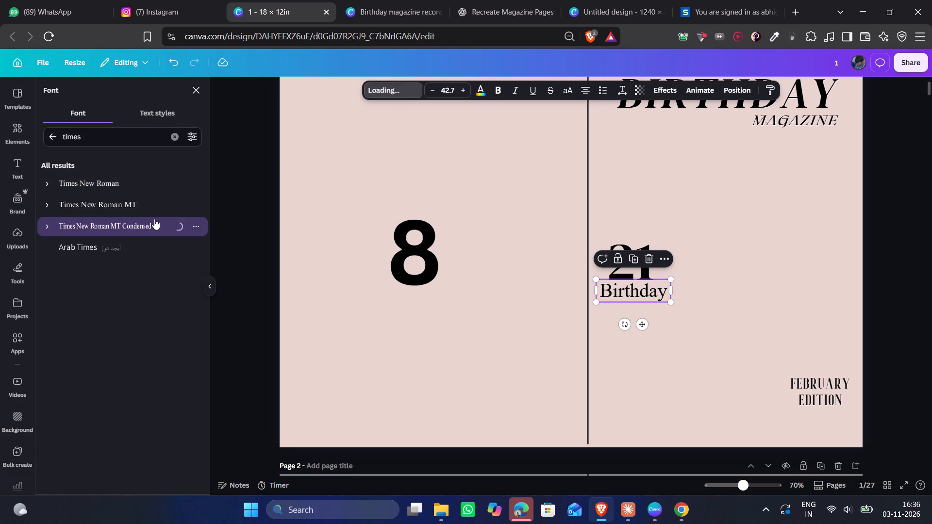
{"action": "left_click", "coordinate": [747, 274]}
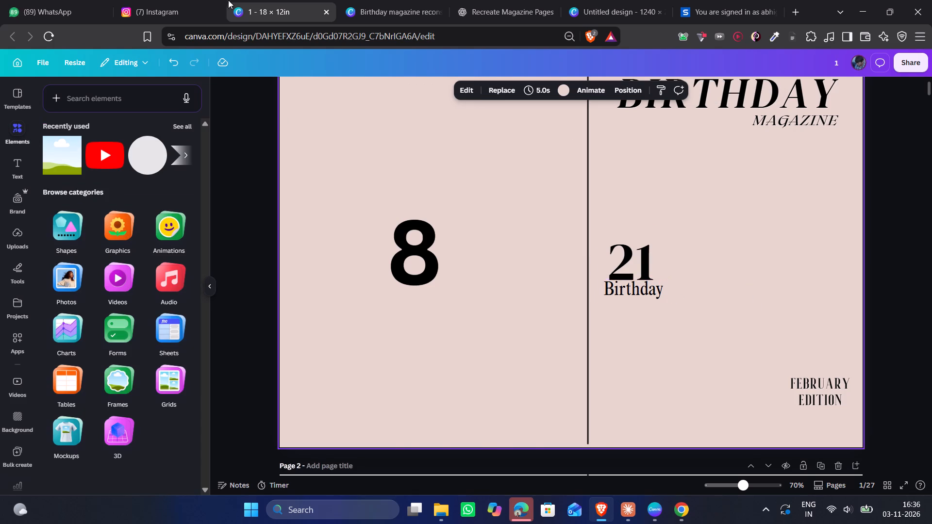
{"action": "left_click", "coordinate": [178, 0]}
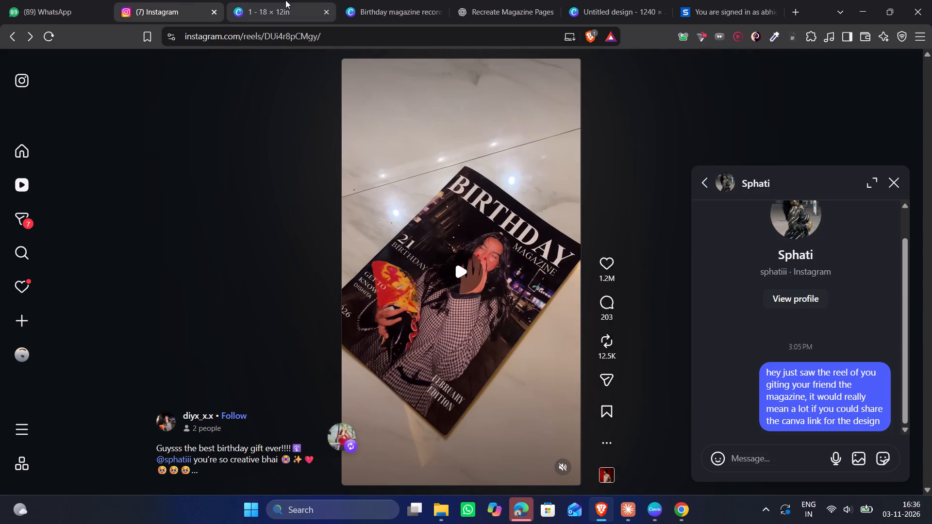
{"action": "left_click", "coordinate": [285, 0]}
Search the fonts for cinz, apply Cinzel to the Birthday text, and widen its box so the word fits on one line.
{"action": "left_click", "coordinate": [657, 287]}
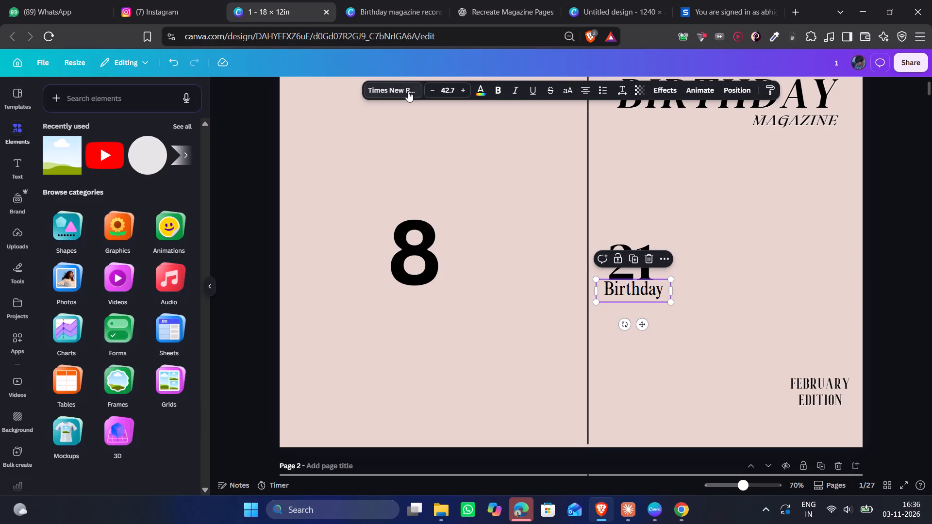
{"action": "left_click", "coordinate": [408, 91]}
{"action": "left_click", "coordinate": [169, 141]}
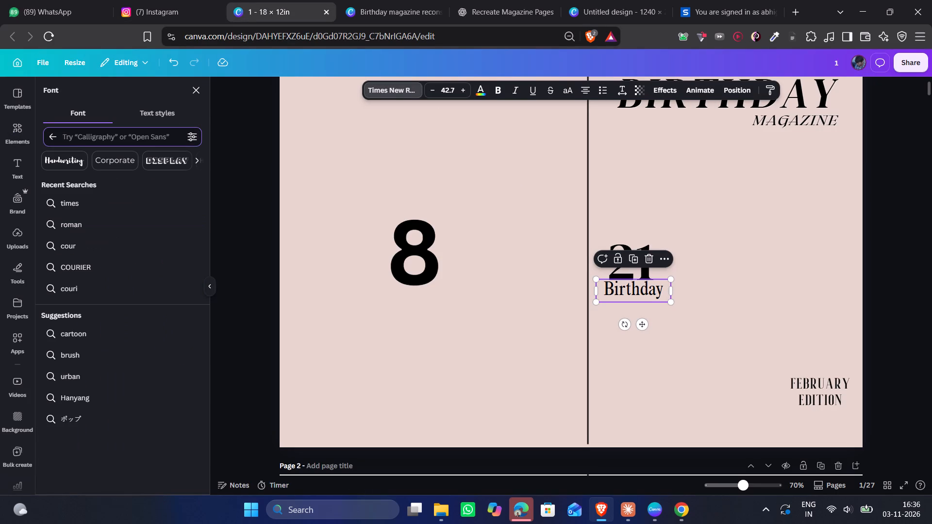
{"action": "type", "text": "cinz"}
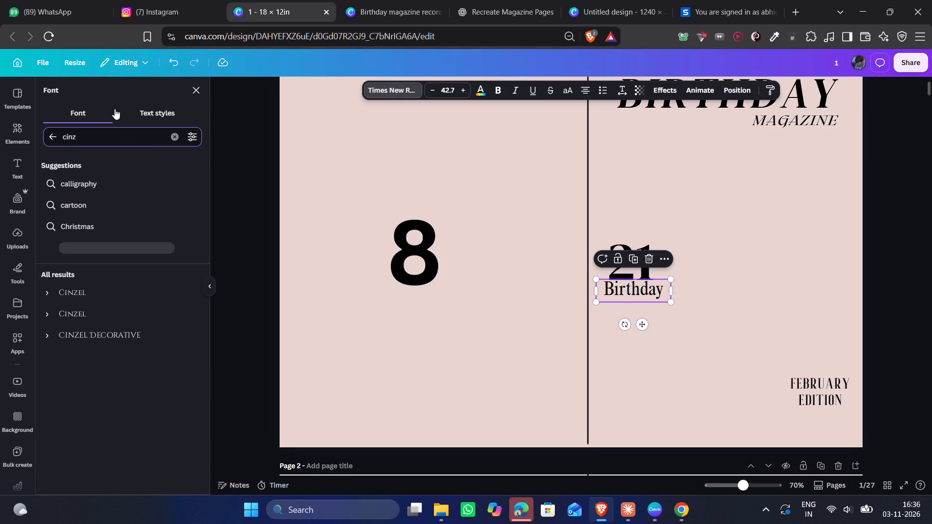
{"action": "left_click", "coordinate": [101, 173]}
{"action": "left_click", "coordinate": [101, 175]}
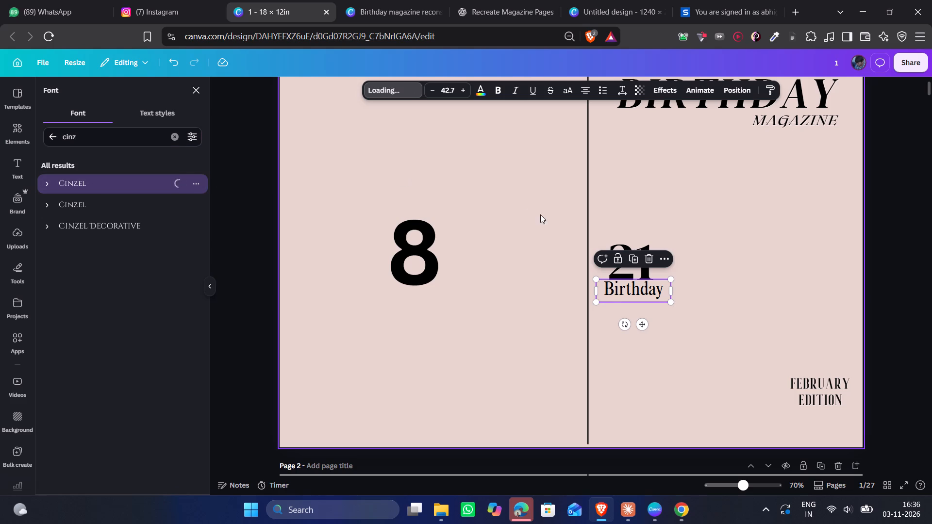
{"action": "left_click_drag", "start_coordinate": [673, 314], "coordinate": [690, 311]}
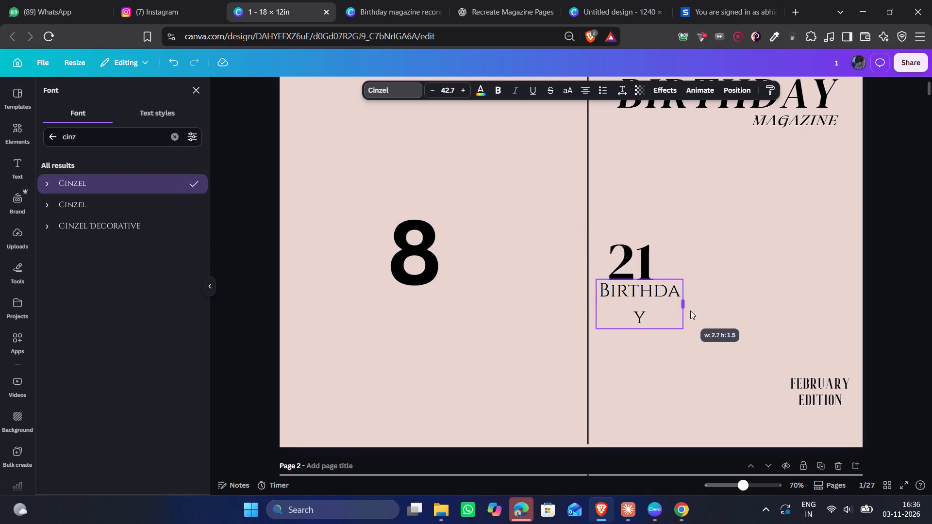
{"action": "left_click_drag", "start_coordinate": [690, 311], "coordinate": [702, 307]}
{"action": "left_click", "coordinate": [730, 268]}
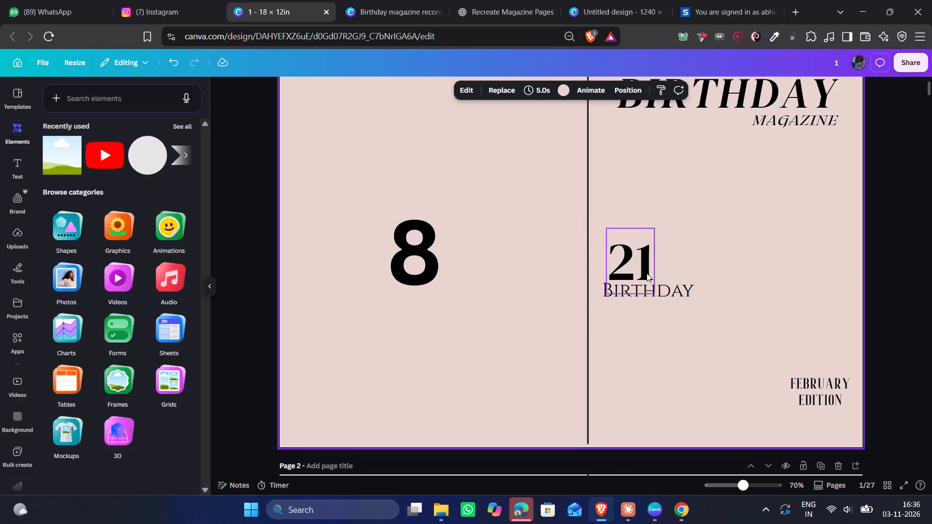
Reduce the Birthday text to size 38 and shift it slightly left so it sits roughly centred beneath the 21.
{"action": "left_click", "coordinate": [660, 295]}
{"action": "left_click_drag", "start_coordinate": [702, 300], "coordinate": [673, 293]}
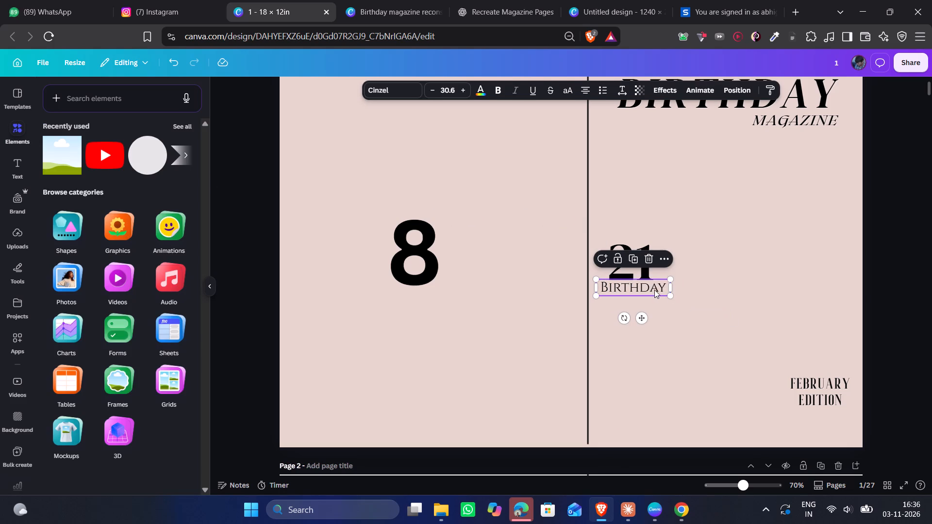
{"action": "left_click_drag", "start_coordinate": [673, 293], "coordinate": [691, 297]}
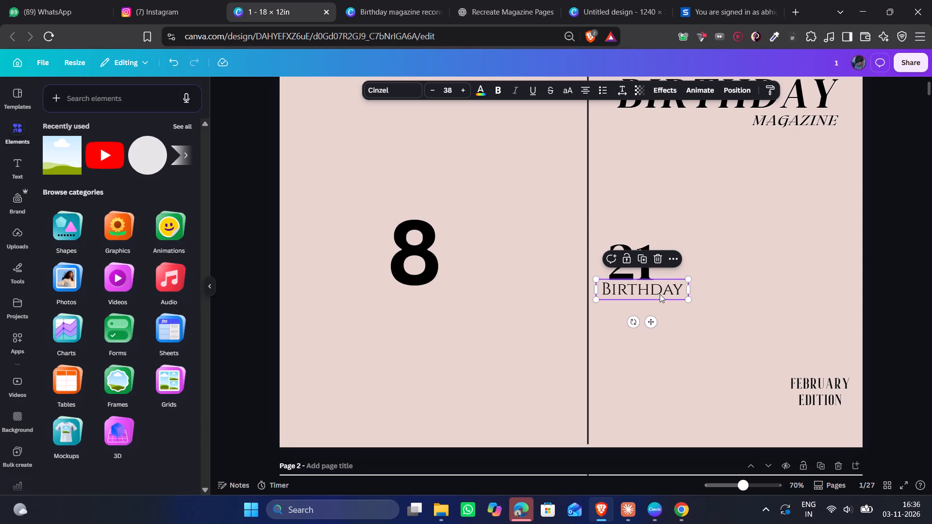
{"action": "left_click_drag", "start_coordinate": [660, 294], "coordinate": [651, 295]}
{"action": "left_click", "coordinate": [698, 268]}
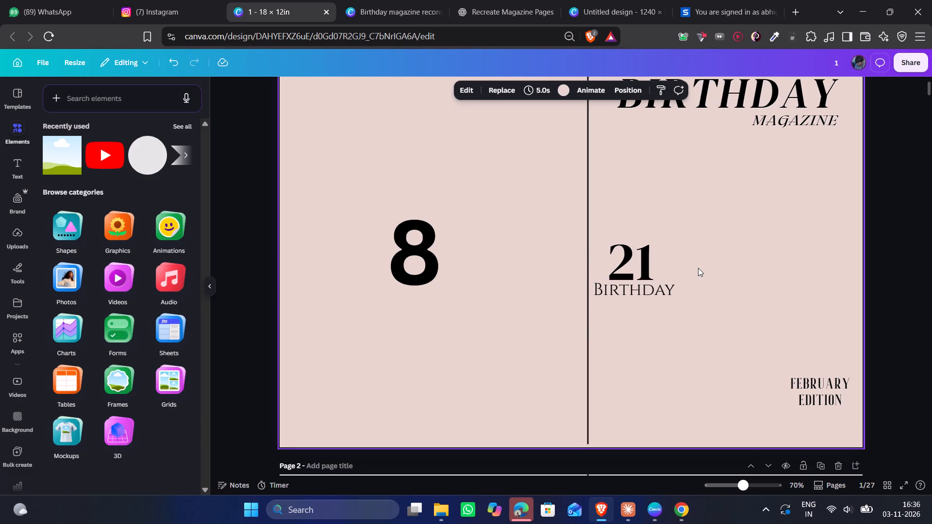
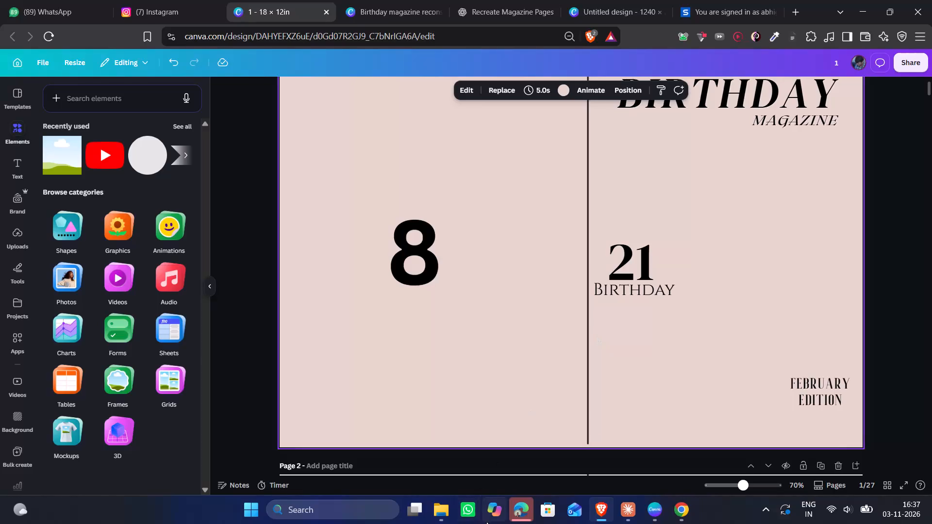
Switch to the Microsoft Edge window with the Hoi An, Vietnam search page.
{"action": "left_click", "coordinate": [520, 500]}
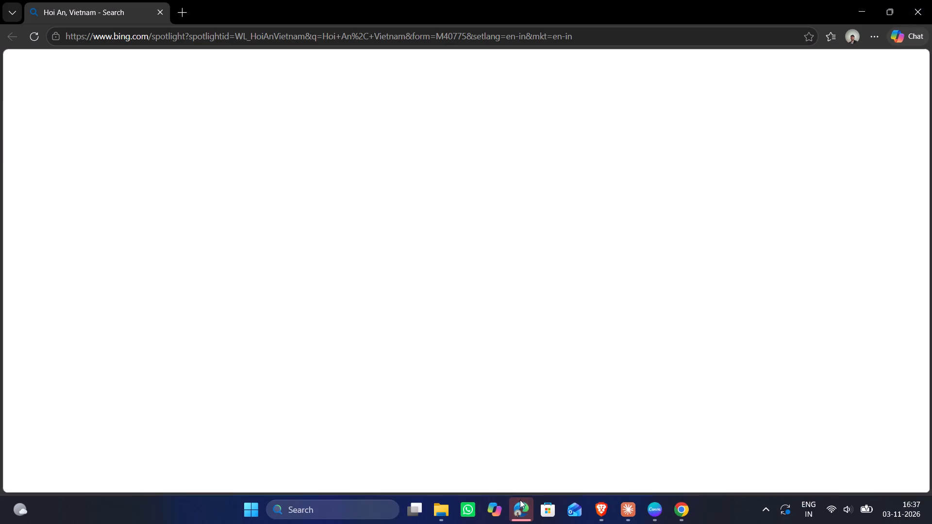
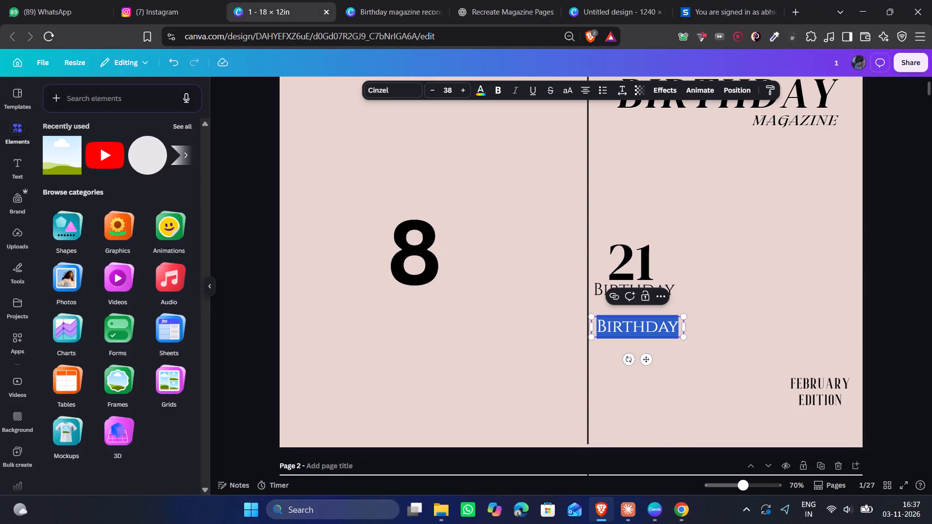
Replace the wording of the lower, duplicated Birthday text on page 1 with Get to know.
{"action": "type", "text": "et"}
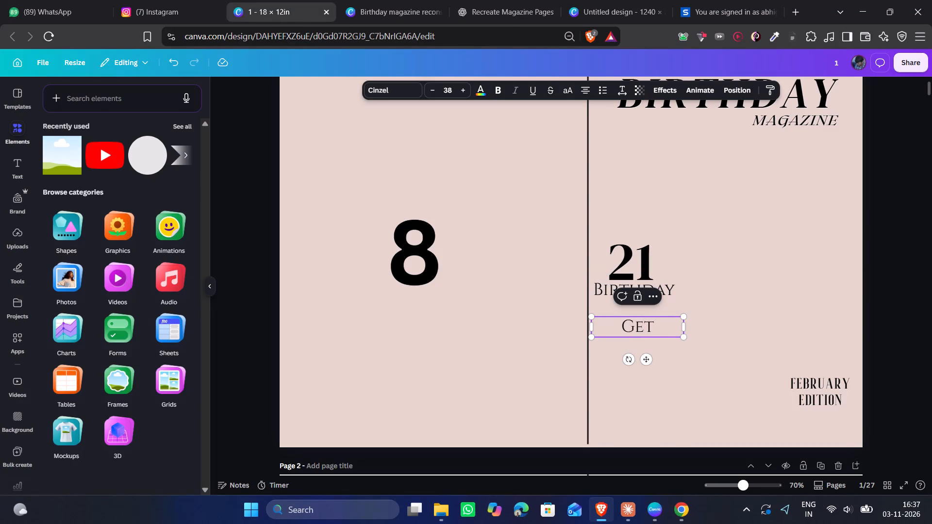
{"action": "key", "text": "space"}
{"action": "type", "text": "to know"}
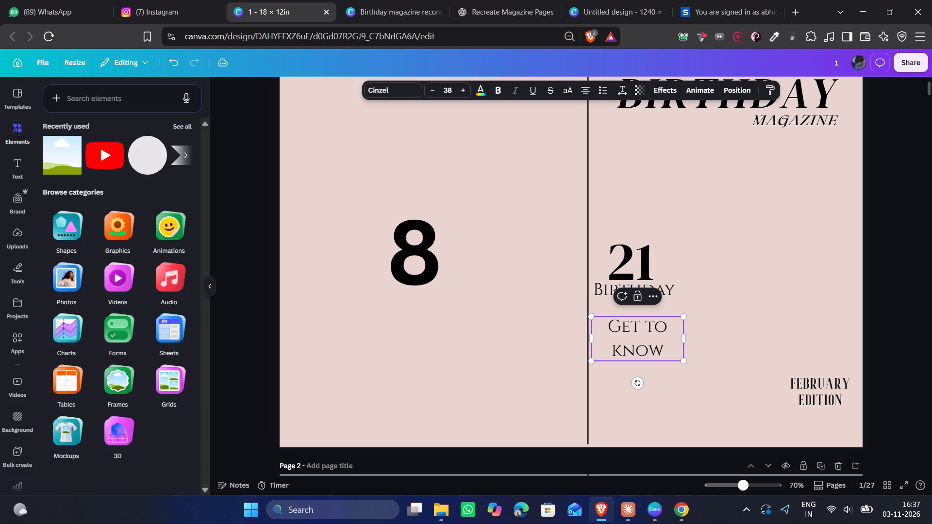
{"action": "left_click", "coordinate": [755, 339]}
Tighten the line spacing of the two-line Get to know text to slightly below 0.87.
{"action": "left_click", "coordinate": [665, 328]}
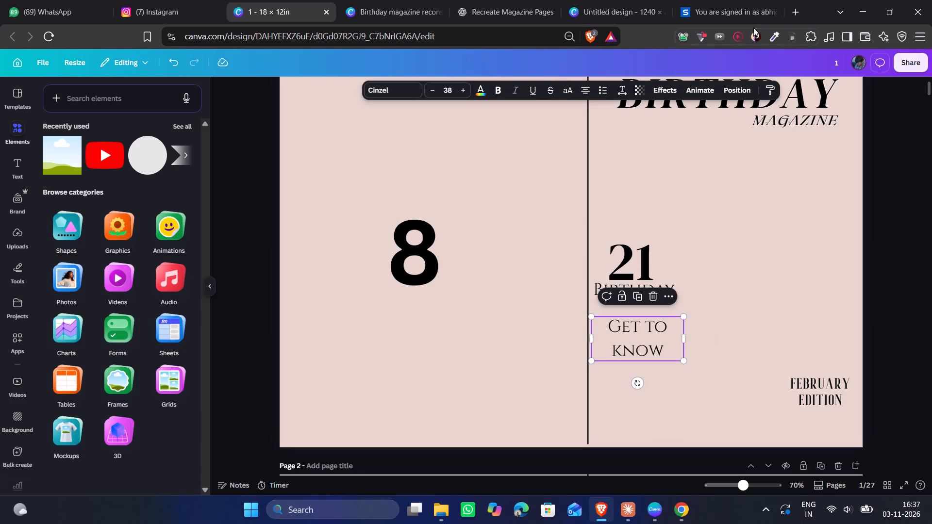
{"action": "left_click", "coordinate": [617, 93]}
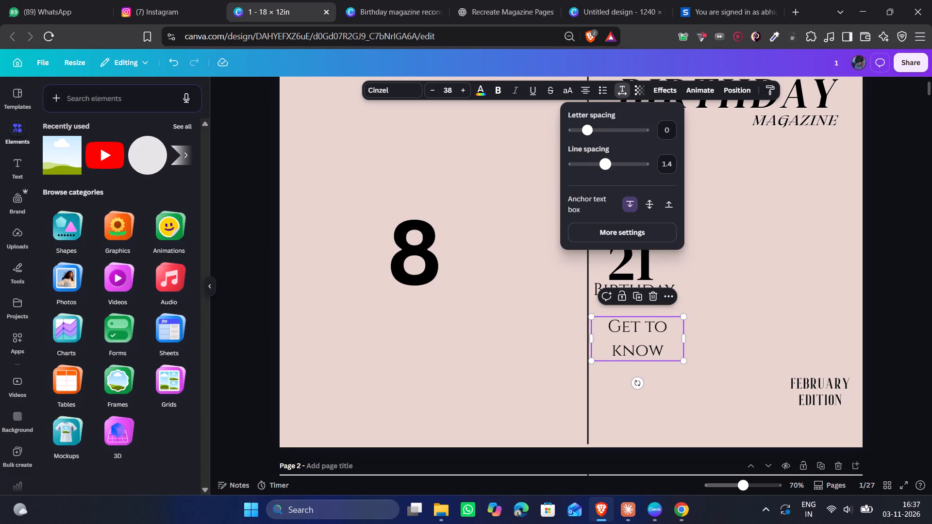
{"action": "left_click_drag", "start_coordinate": [611, 165], "coordinate": [585, 163]}
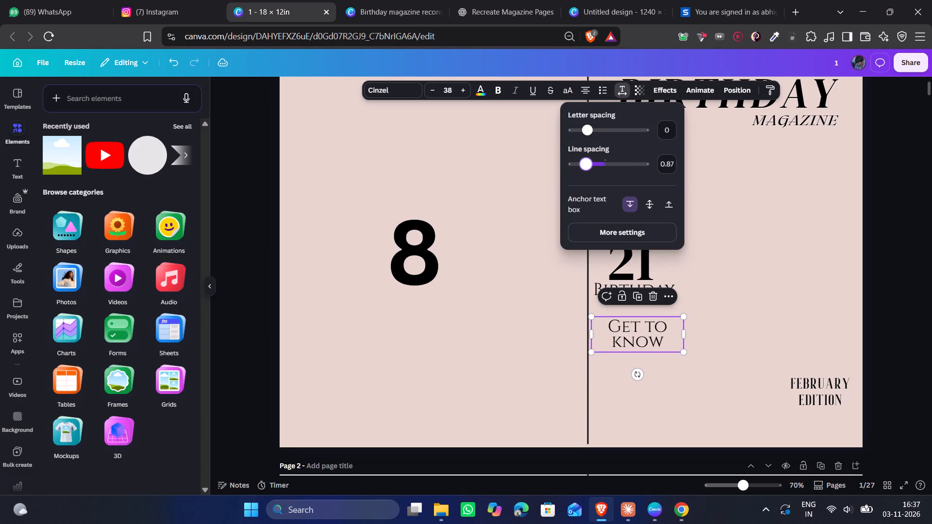
{"action": "left_click_drag", "start_coordinate": [585, 163], "coordinate": [583, 162]}
{"action": "left_click", "coordinate": [799, 300]}
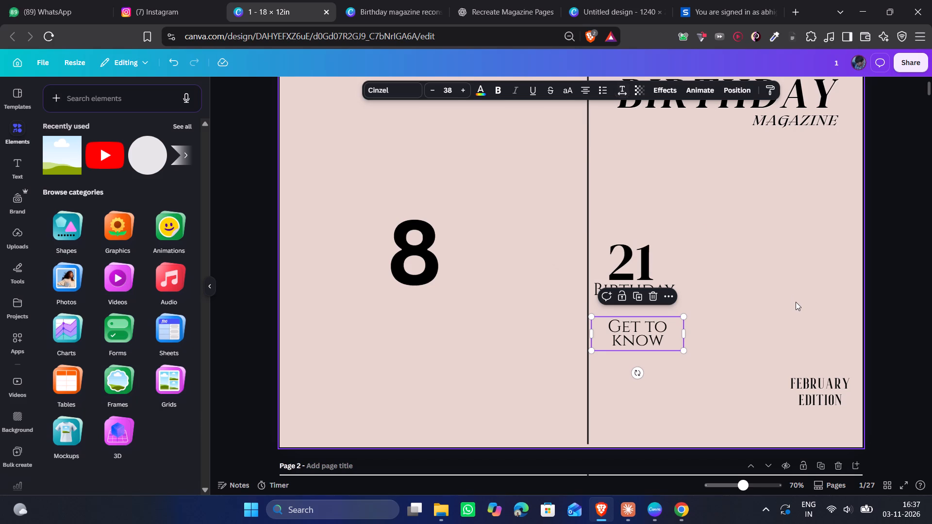
Move the Get to know text slightly lower, beneath Birthday and just right of page 1's centre line.
{"action": "left_click_drag", "start_coordinate": [650, 336], "coordinate": [640, 351]}
{"action": "left_click", "coordinate": [722, 329]}
Add a new text box reading DISHTA on page 1 and set its font size to 30.
{"action": "key", "text": "t"}
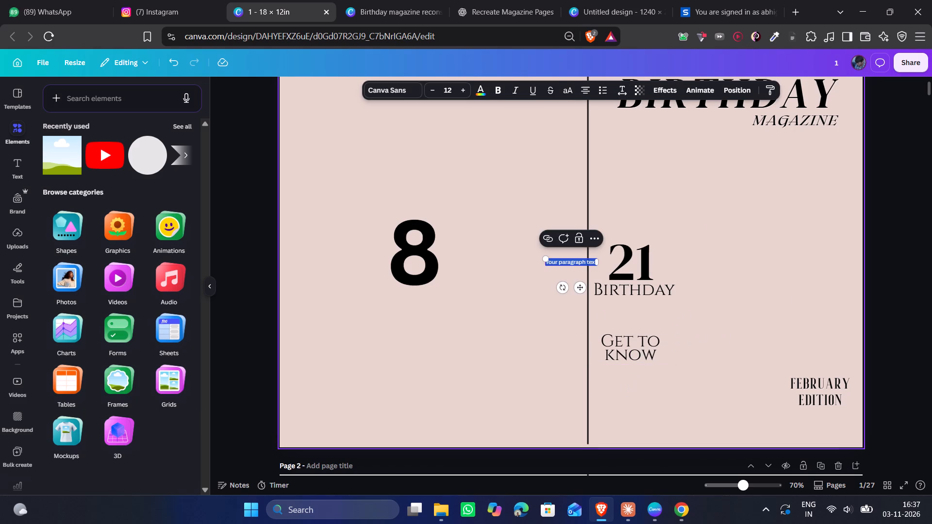
{"action": "type", "text": "DISHTA"}
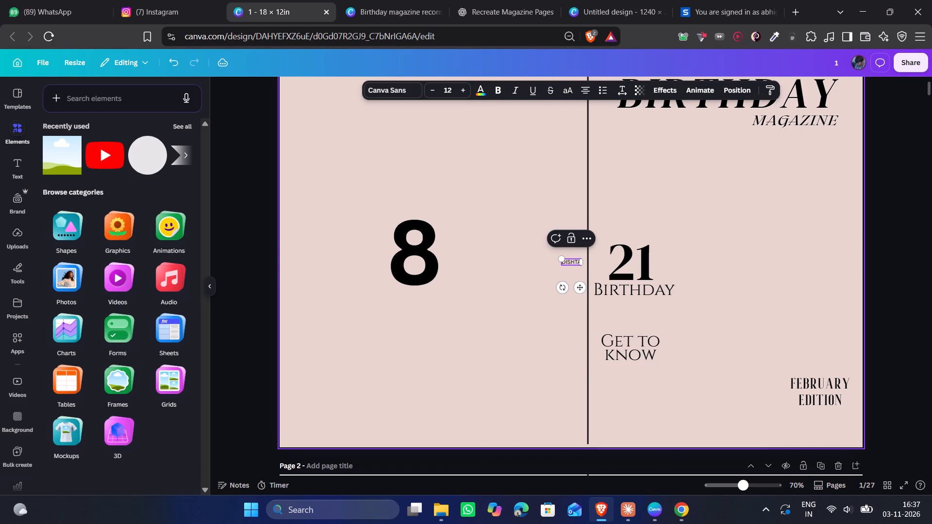
{"action": "key", "text": "ctrl+a"}
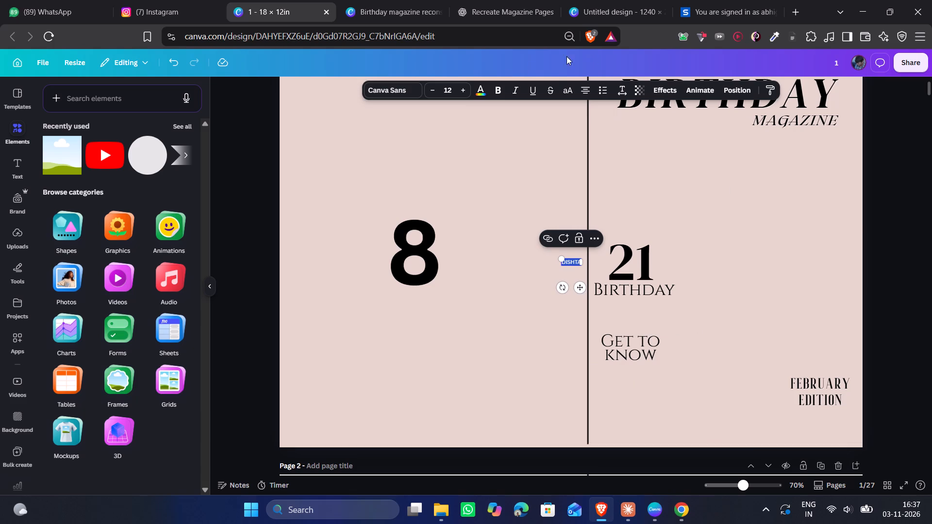
{"action": "double_click", "coordinate": [470, 90]}
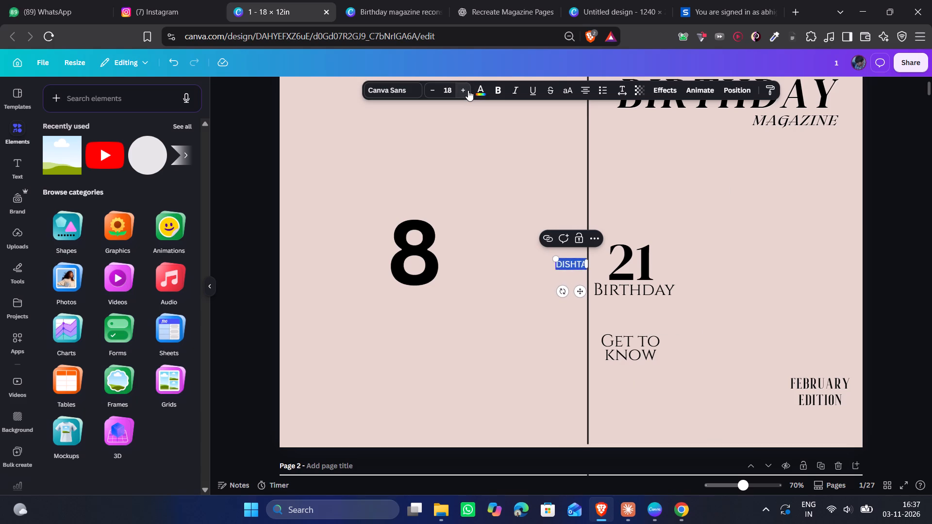
{"action": "left_click", "coordinate": [432, 94]}
{"action": "left_click", "coordinate": [432, 94]}
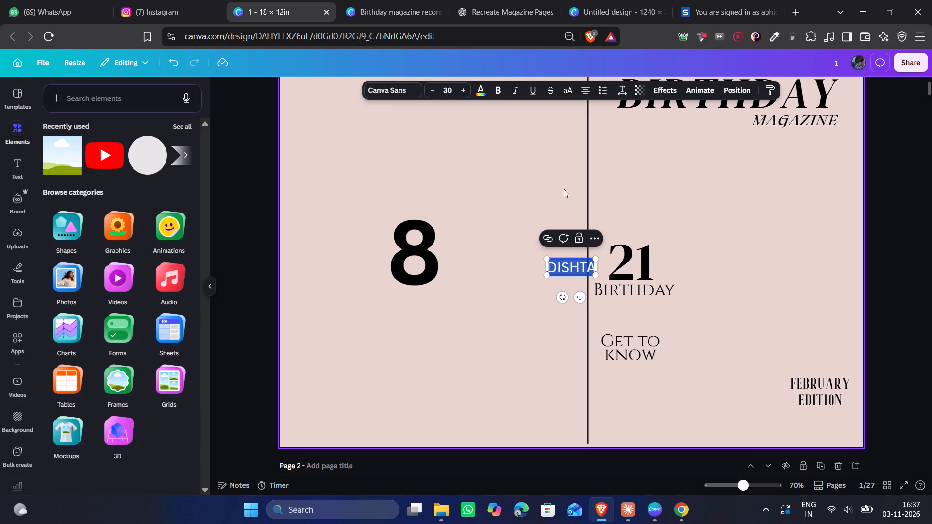
{"action": "left_click", "coordinate": [687, 201]}
Place the DISHTA text directly beneath Get to know, roughly centred on it.
{"action": "left_click_drag", "start_coordinate": [571, 273], "coordinate": [637, 393]}
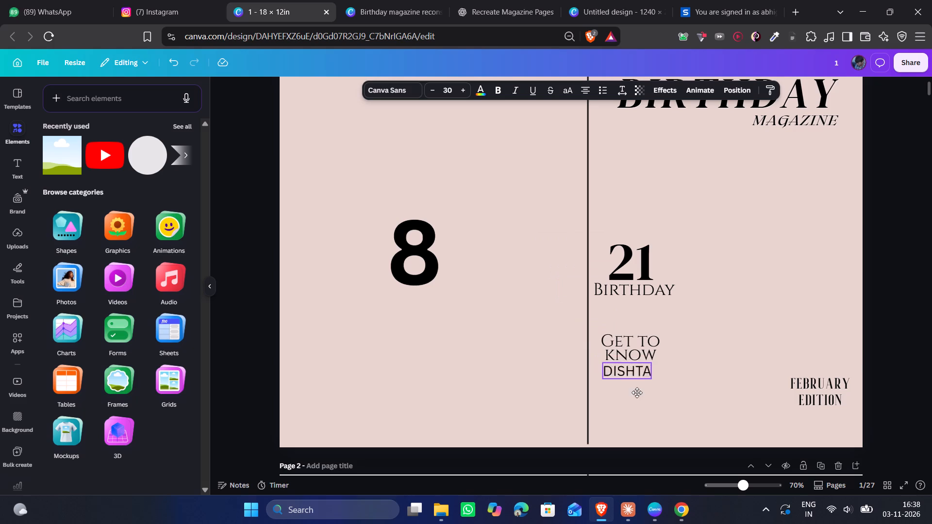
{"action": "left_click_drag", "start_coordinate": [637, 393], "coordinate": [627, 374]}
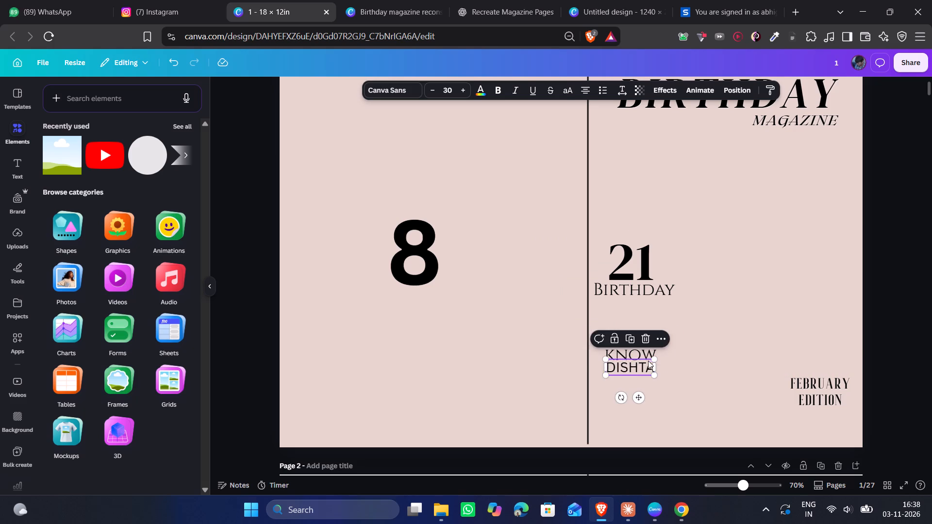
Move the DISHTA text slightly lower, leaving a small gap beneath Get to know and keeping it roughly centred on it.
{"action": "left_click", "coordinate": [714, 325]}
{"action": "left_click_drag", "start_coordinate": [639, 361], "coordinate": [638, 368]}
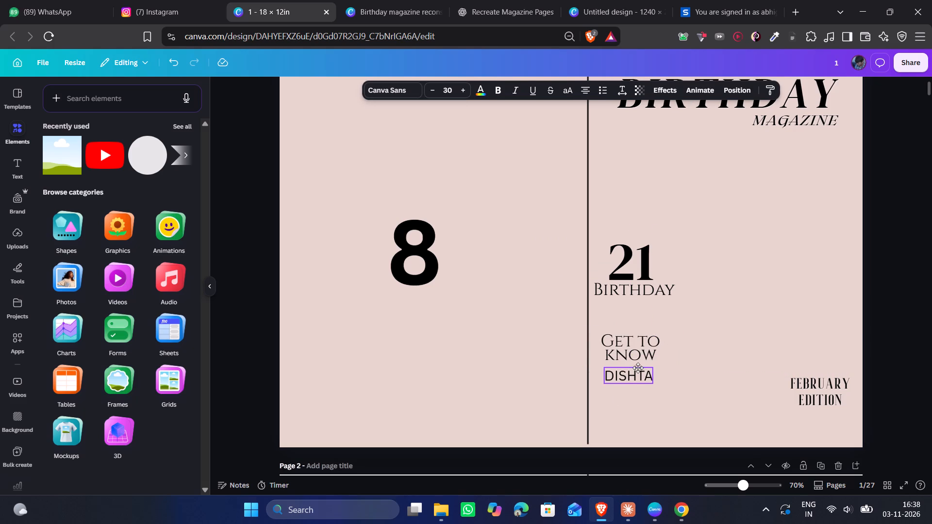
{"action": "left_click_drag", "start_coordinate": [638, 368], "coordinate": [637, 364]}
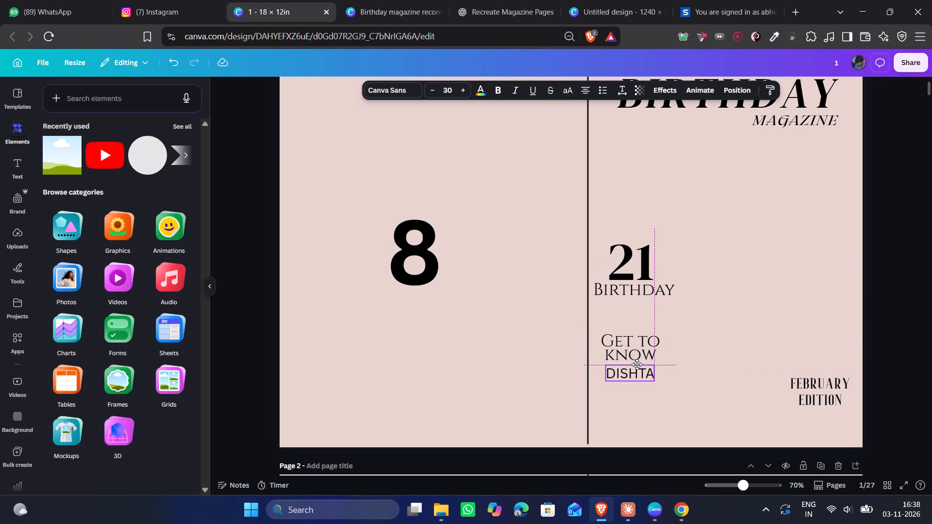
{"action": "left_click_drag", "start_coordinate": [637, 364], "coordinate": [638, 365]}
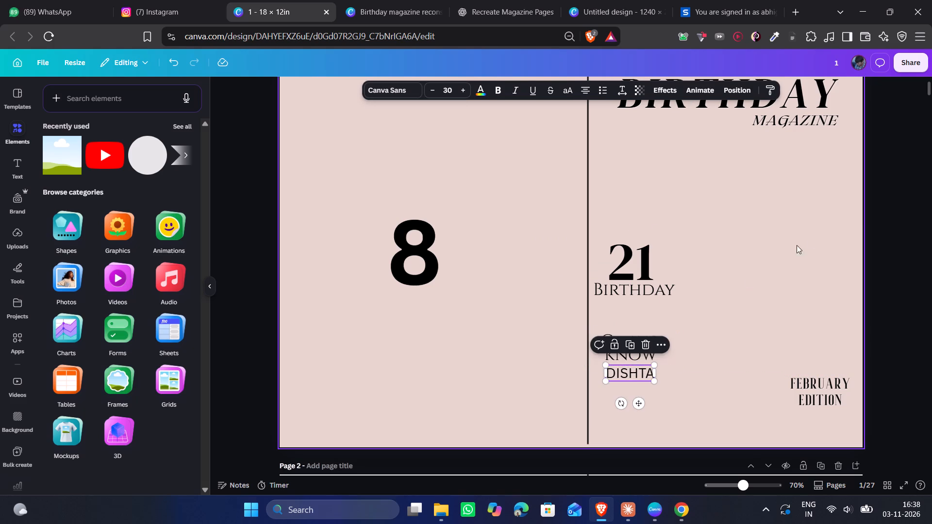
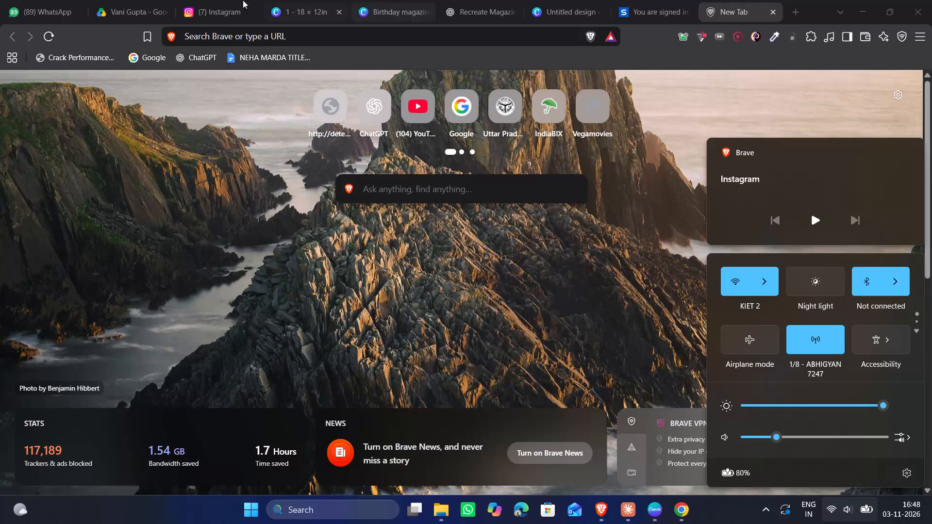
Switch to Google Drive, dismiss the Gemini student offer, look through the birthday photo folder's images, and return to the blank new tab.
{"action": "left_click", "coordinate": [231, 128]}
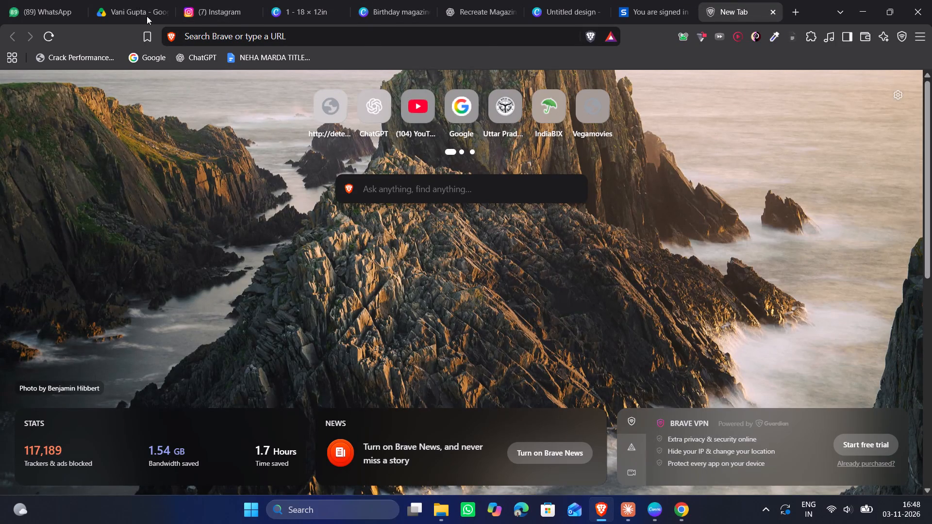
{"action": "left_click", "coordinate": [136, 0]}
{"action": "scroll", "coordinate": [391, 253], "scroll_direction": "down", "scroll_amount": 1}
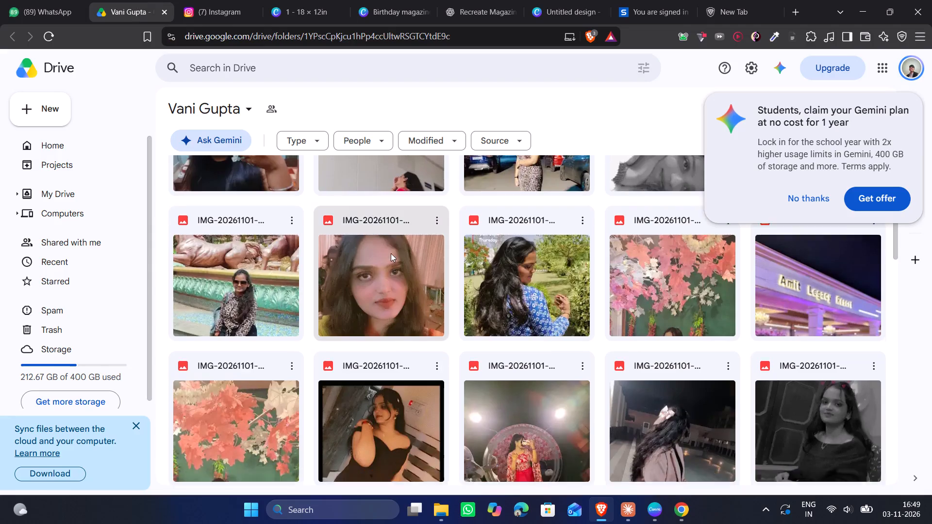
{"action": "scroll", "coordinate": [391, 253], "scroll_direction": "down", "scroll_amount": 1}
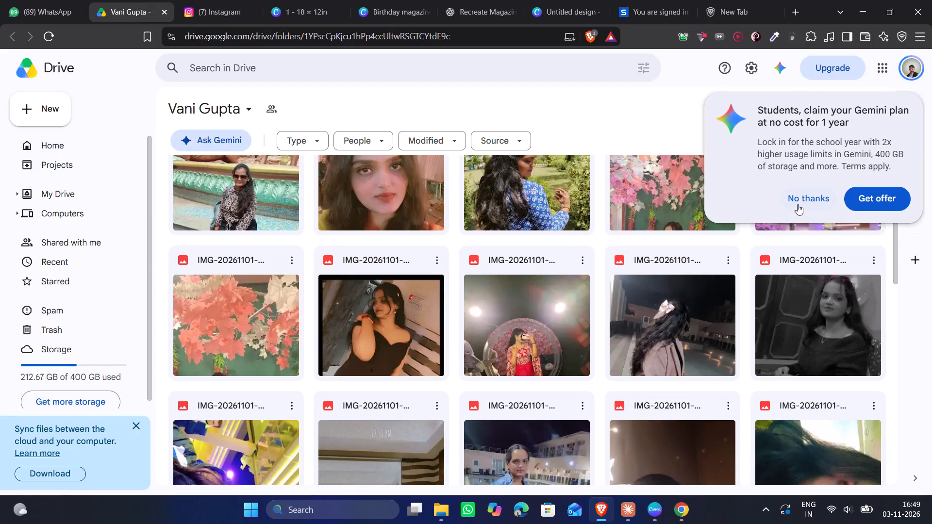
{"action": "left_click", "coordinate": [798, 204]}
{"action": "scroll", "coordinate": [610, 277], "scroll_direction": "down", "scroll_amount": 2}
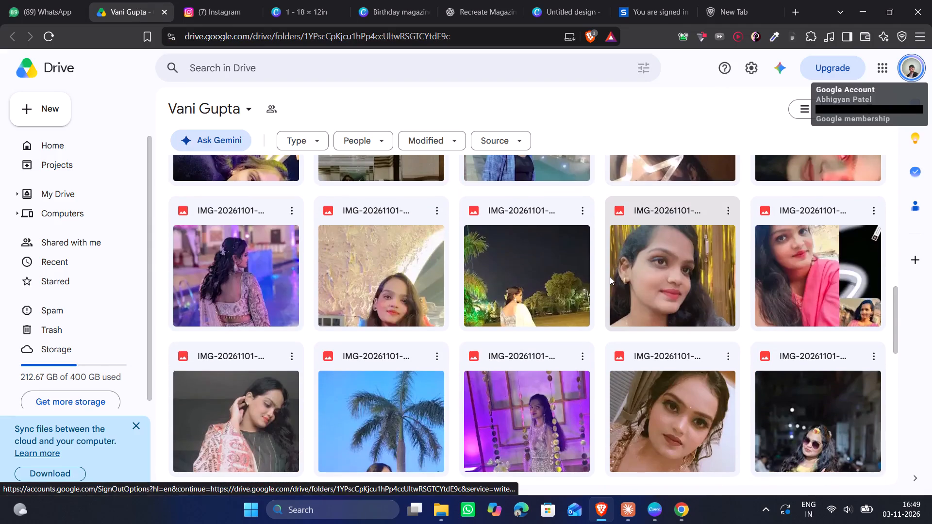
{"action": "scroll", "coordinate": [610, 277], "scroll_direction": "up", "scroll_amount": 9}
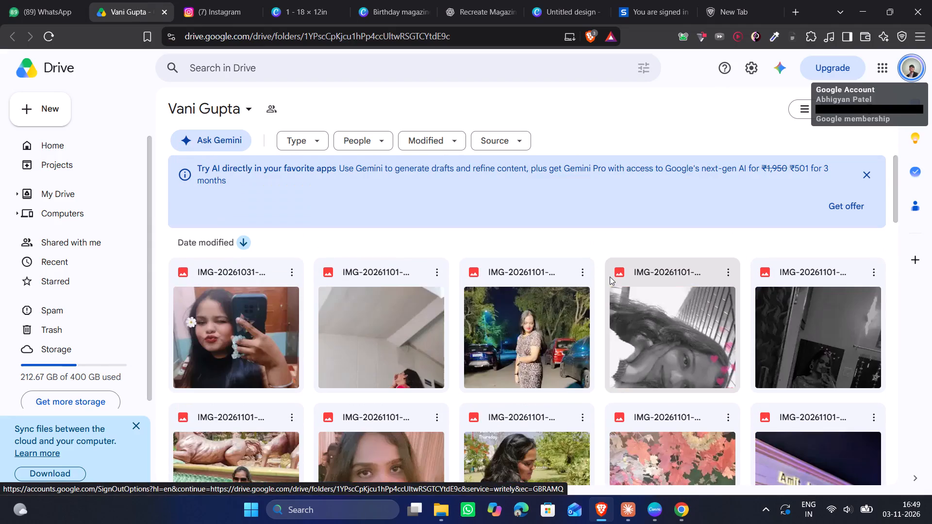
{"action": "left_click", "coordinate": [719, 0]}
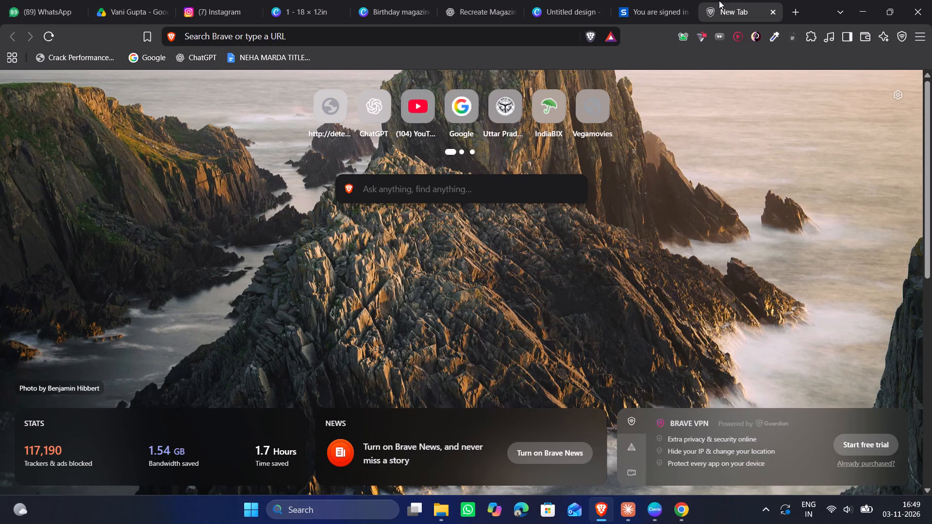